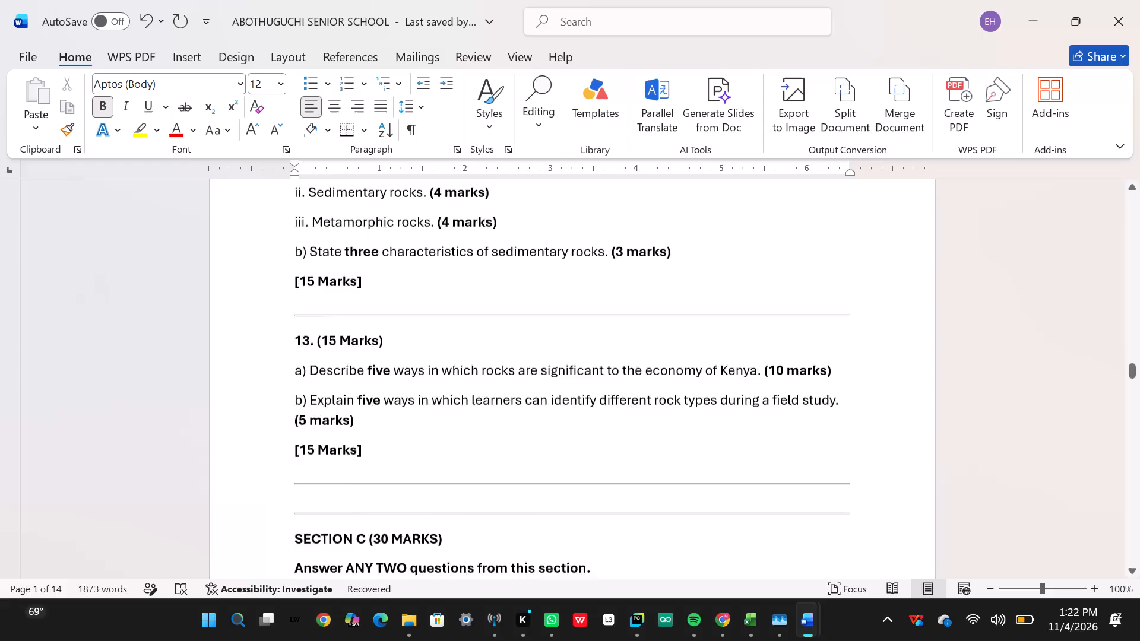
# Shrink the radar chart at the start of the document to about 2.4 inches wide by 2.5 inches high.
pyautogui.scroll(-2, 600, 453)
pyautogui.scroll(2, 600, 453)
pyautogui.scroll(-4, 600, 453)
pyautogui.scroll(2, 600, 453)
pyautogui.scroll(-8, 600, 453)
pyautogui.scroll(13, 600, 453)
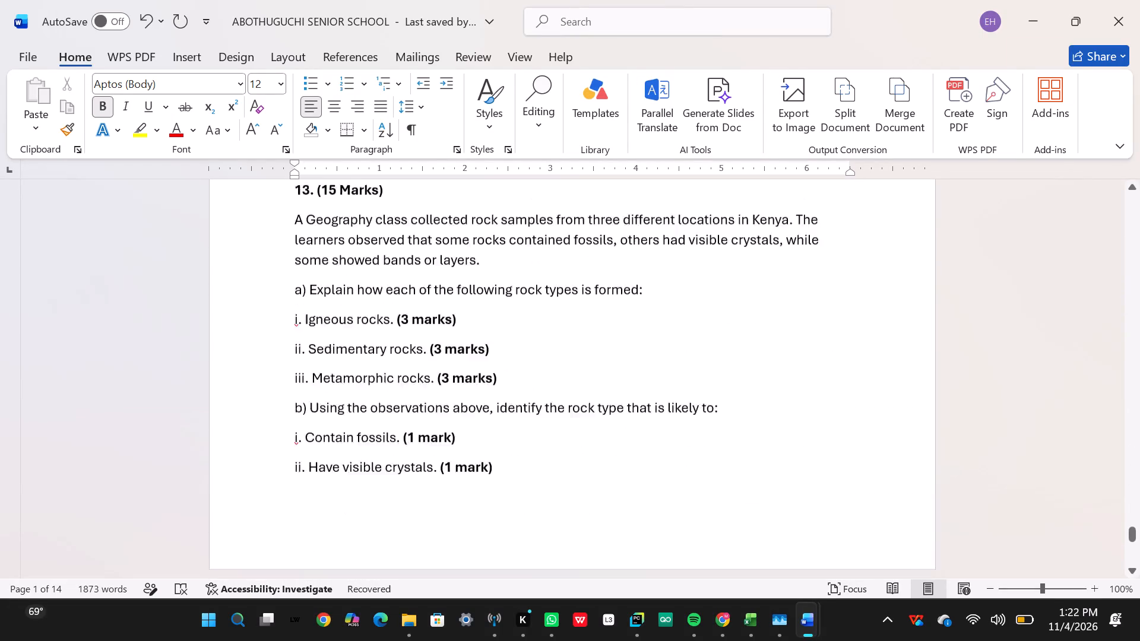
pyautogui.scroll(18, 600, 453)
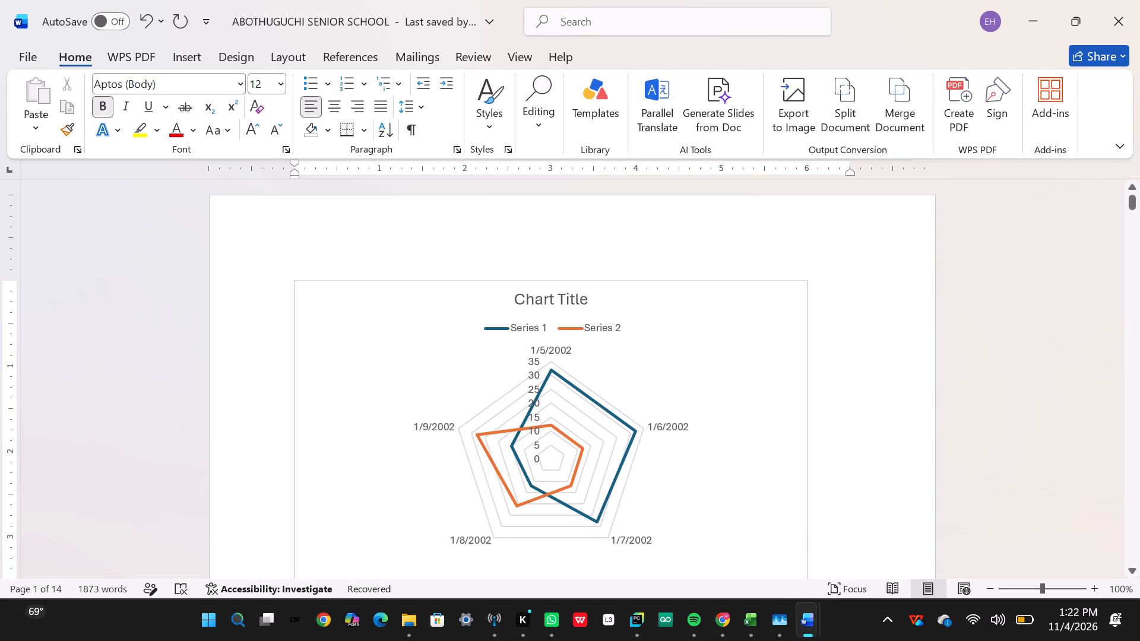
pyautogui.click(577, 411)
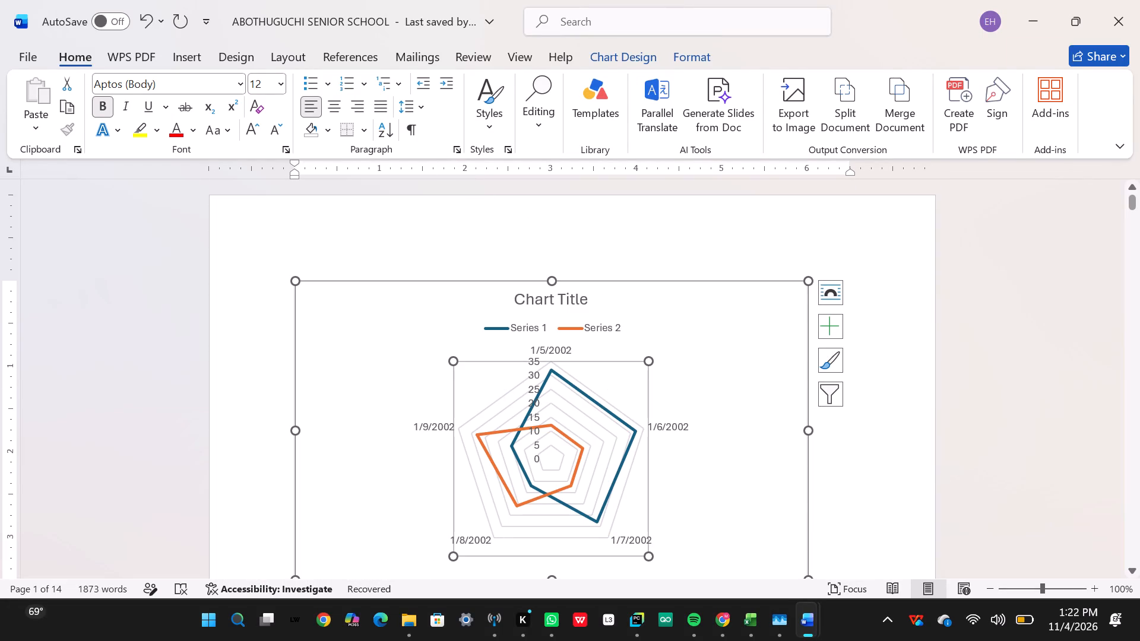
pyautogui.click(555, 280)
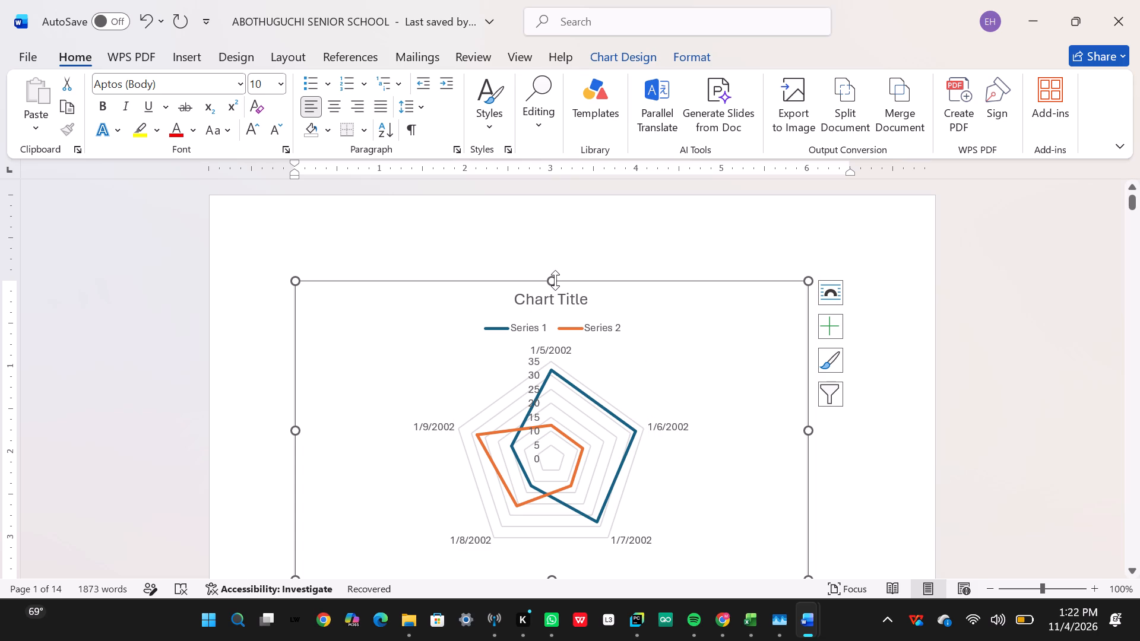
pyautogui.moveTo(555, 280); pyautogui.dragTo(560, 456)
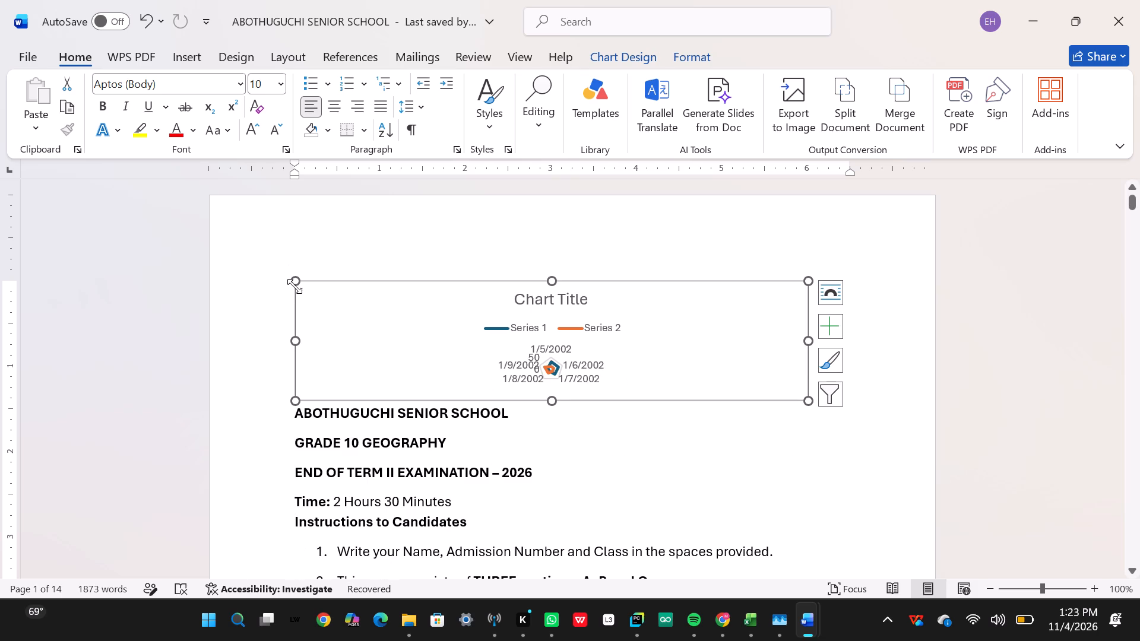
pyautogui.moveTo(295, 275); pyautogui.dragTo(404, 295)
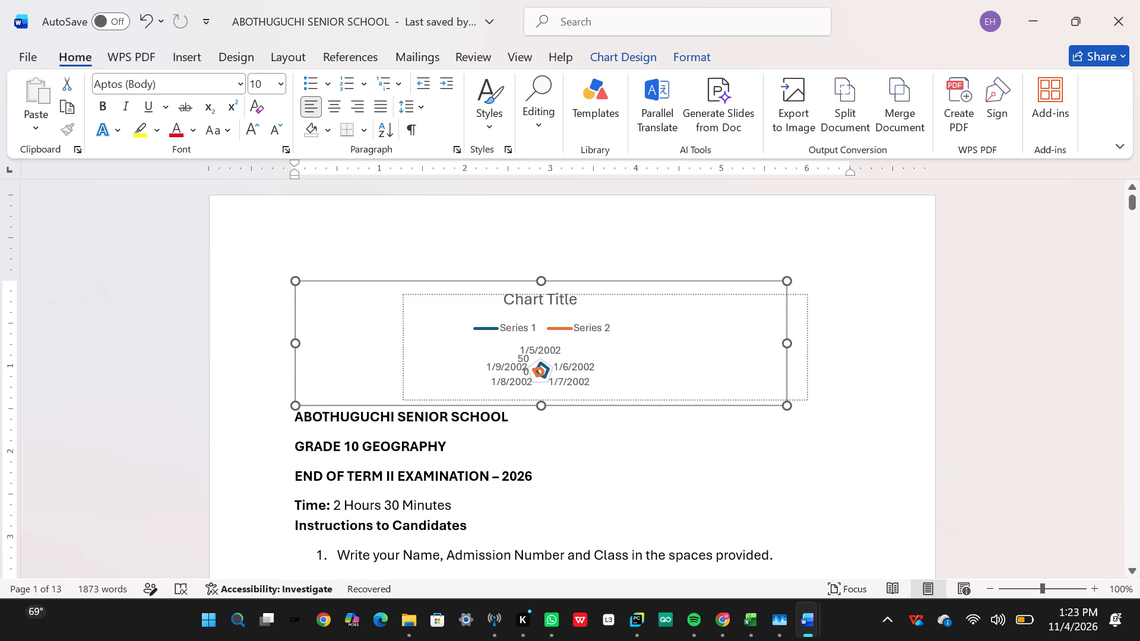
pyautogui.moveTo(404, 295); pyautogui.dragTo(445, 432)
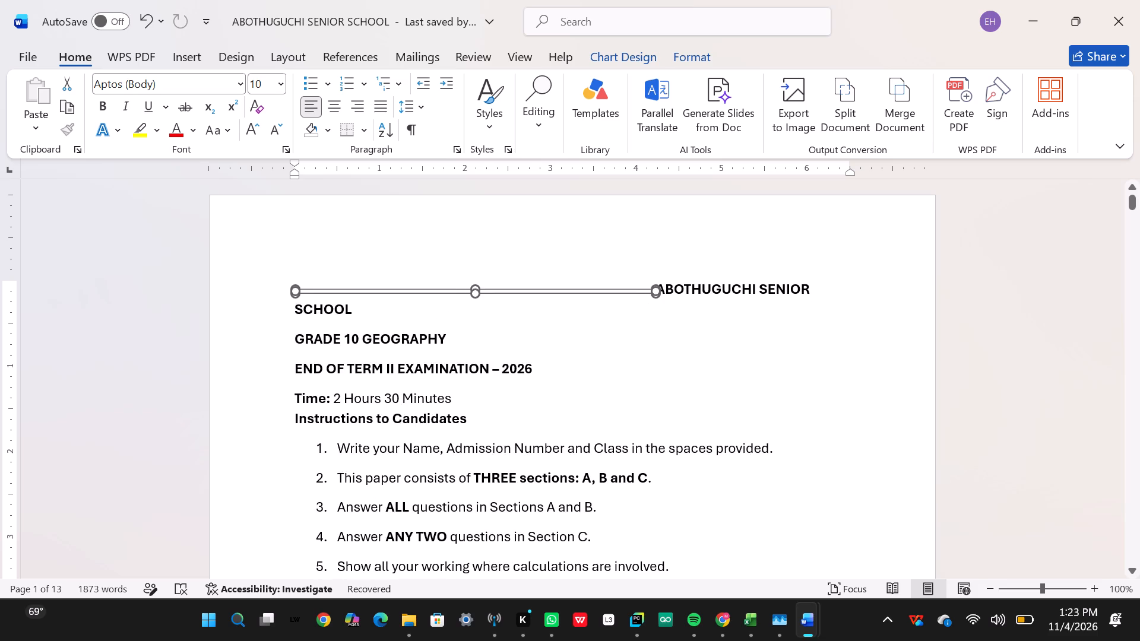
pyautogui.moveTo(445, 432); pyautogui.dragTo(544, 148)
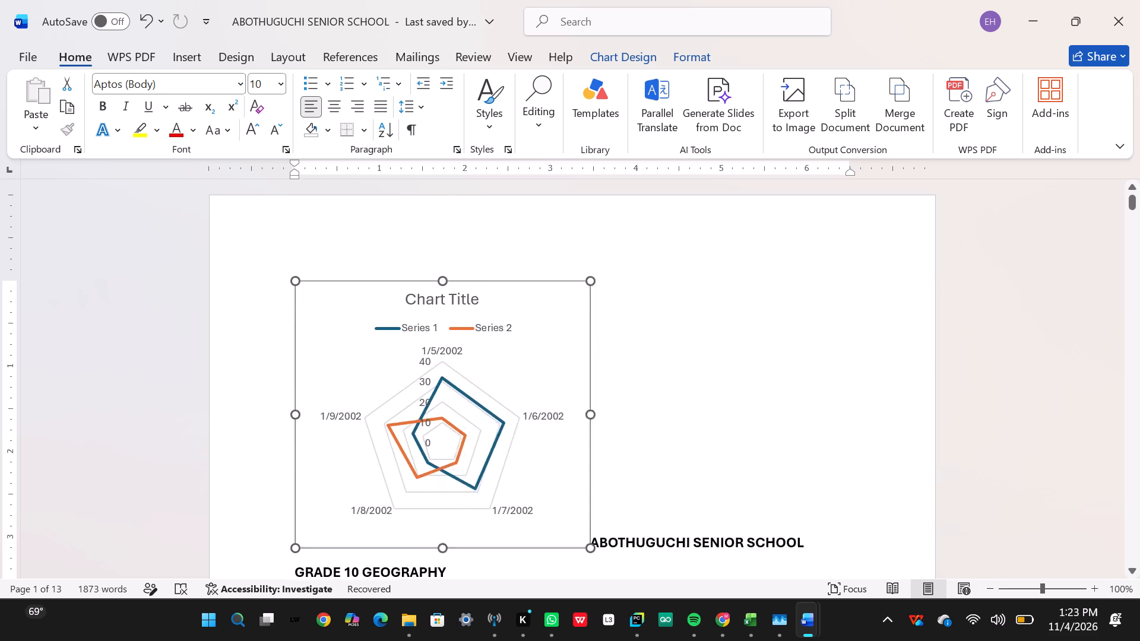
pyautogui.moveTo(544, 148); pyautogui.dragTo(600, 188)
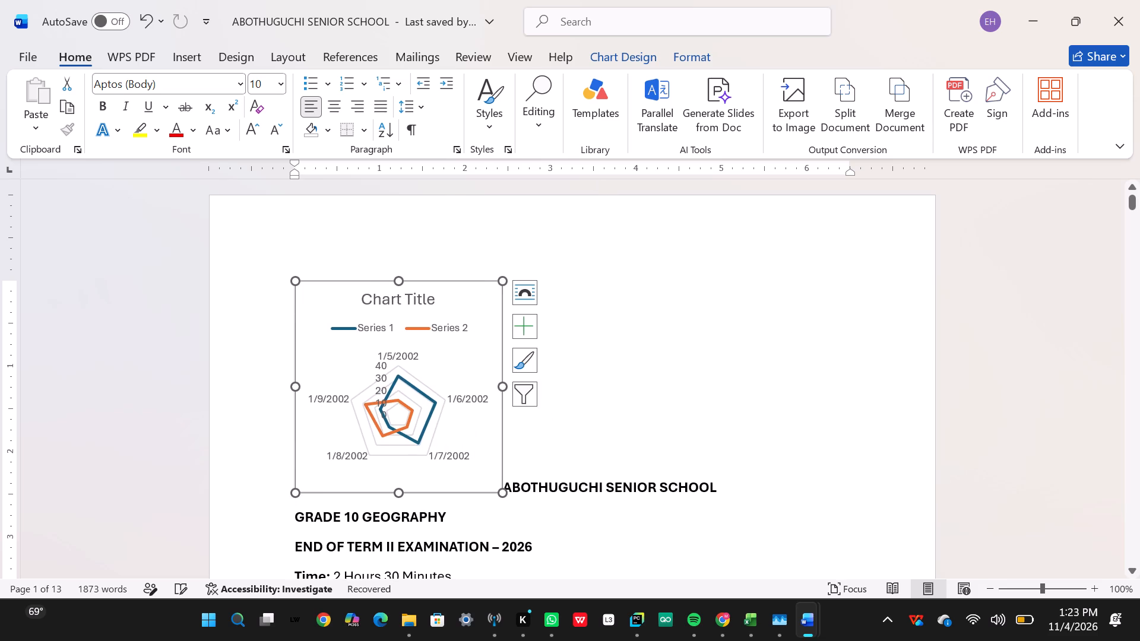
pyautogui.click(543, 264)
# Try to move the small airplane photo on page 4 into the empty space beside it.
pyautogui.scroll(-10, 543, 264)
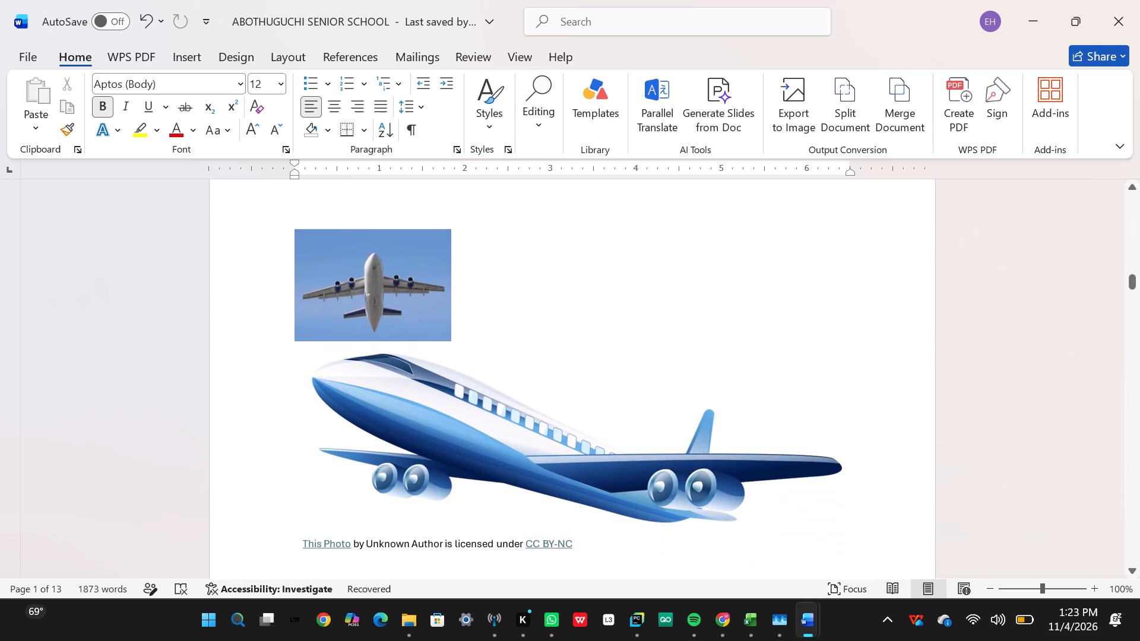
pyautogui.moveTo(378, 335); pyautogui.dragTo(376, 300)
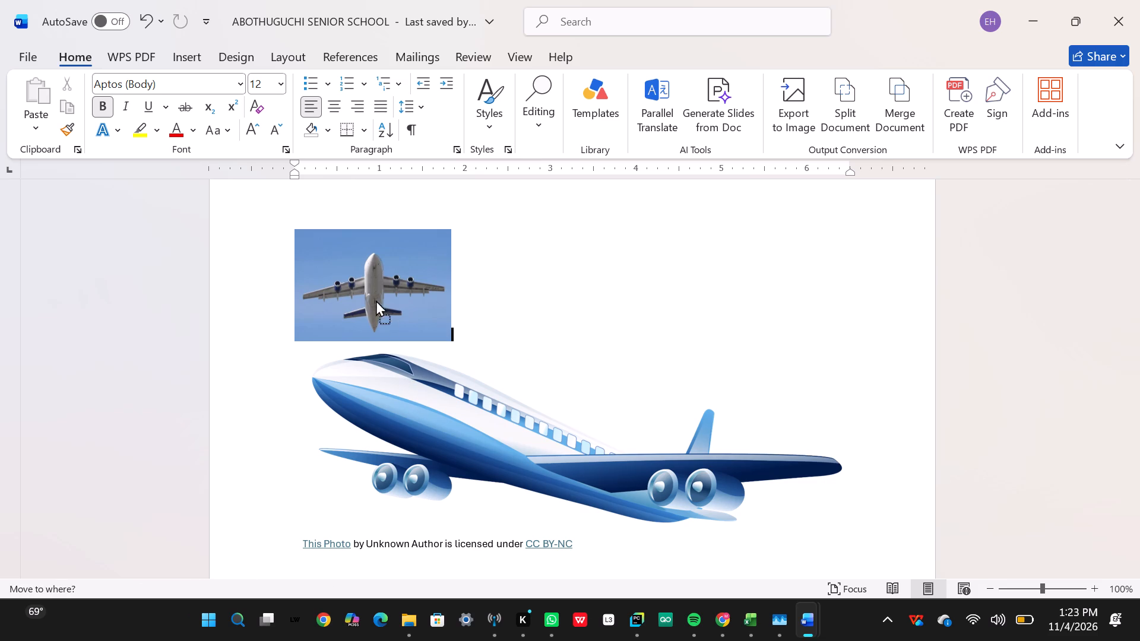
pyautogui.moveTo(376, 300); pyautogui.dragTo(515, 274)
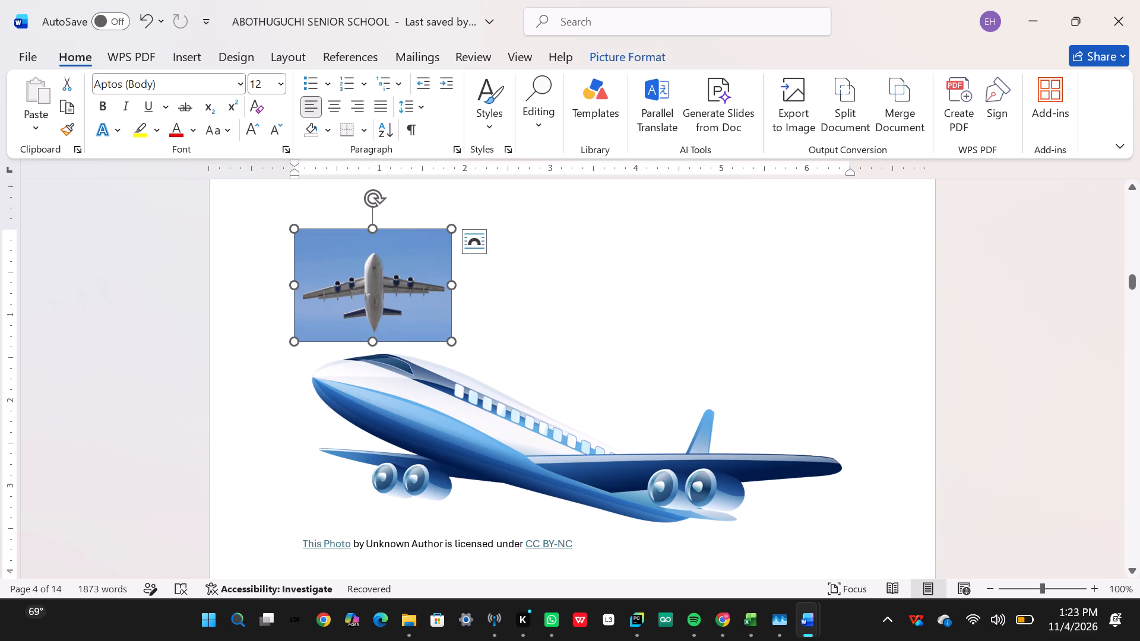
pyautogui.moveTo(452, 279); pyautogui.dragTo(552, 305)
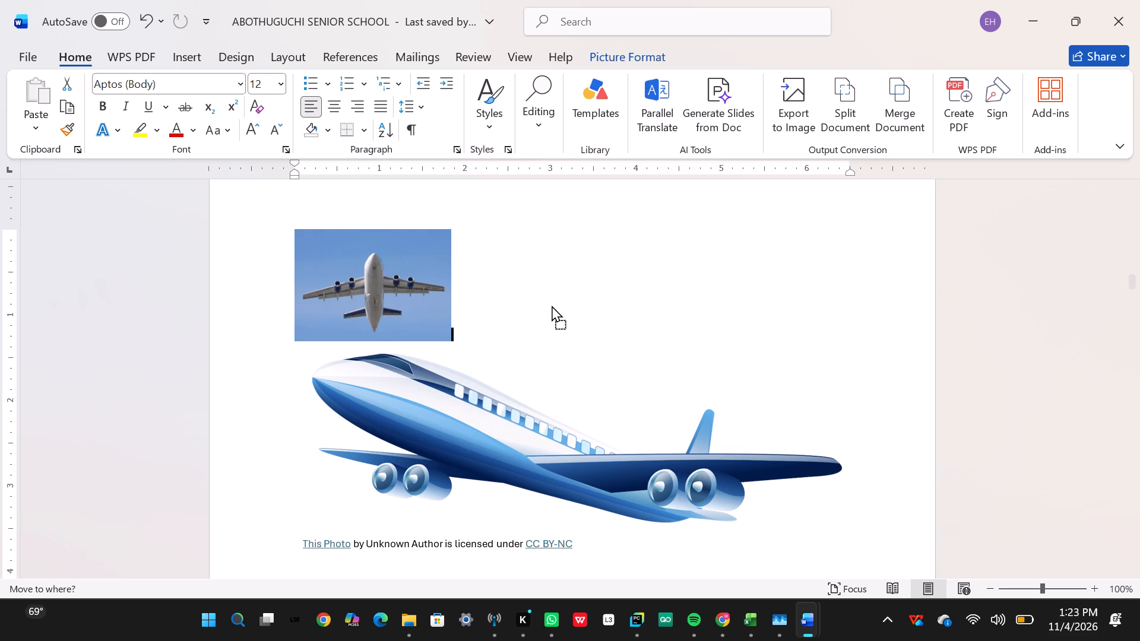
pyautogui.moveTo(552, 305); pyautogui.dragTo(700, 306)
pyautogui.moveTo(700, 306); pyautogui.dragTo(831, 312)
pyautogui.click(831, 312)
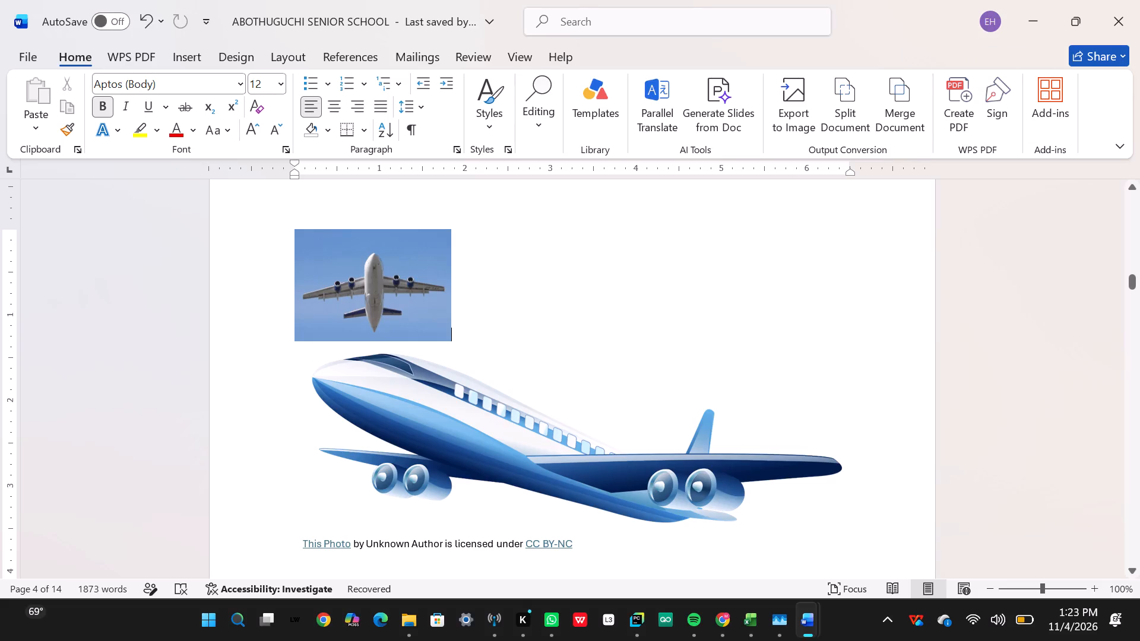
# Stretch the small airplane photo on page 4 horizontally to about 7.2 inches wide, keeping its height.
pyautogui.moveTo(448, 301); pyautogui.dragTo(486, 306)
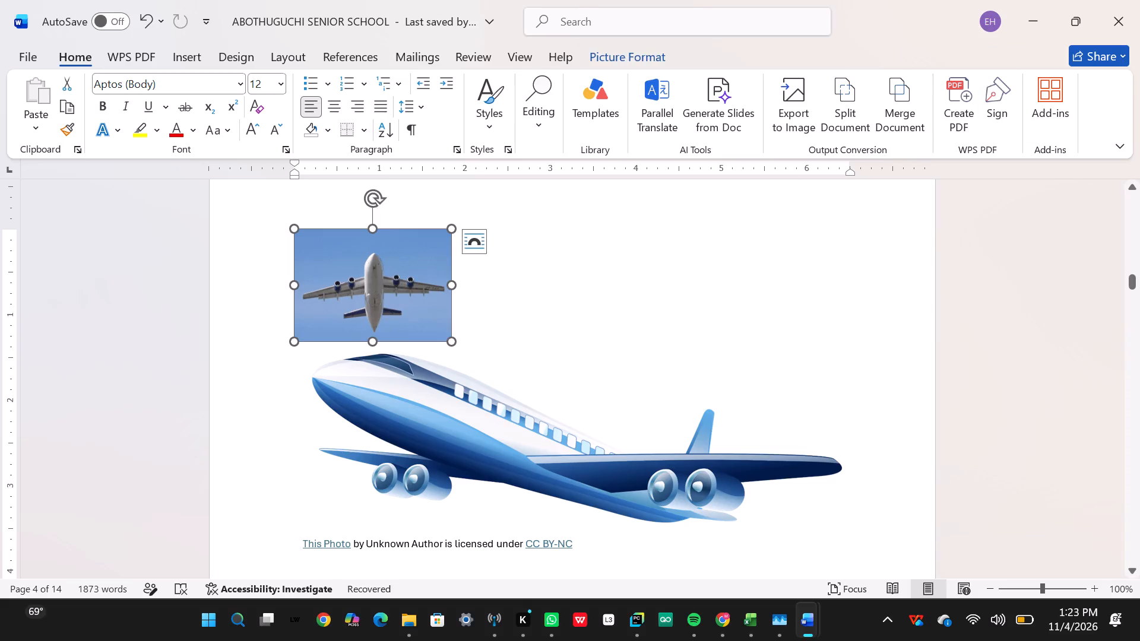
pyautogui.moveTo(451, 280); pyautogui.dragTo(783, 300)
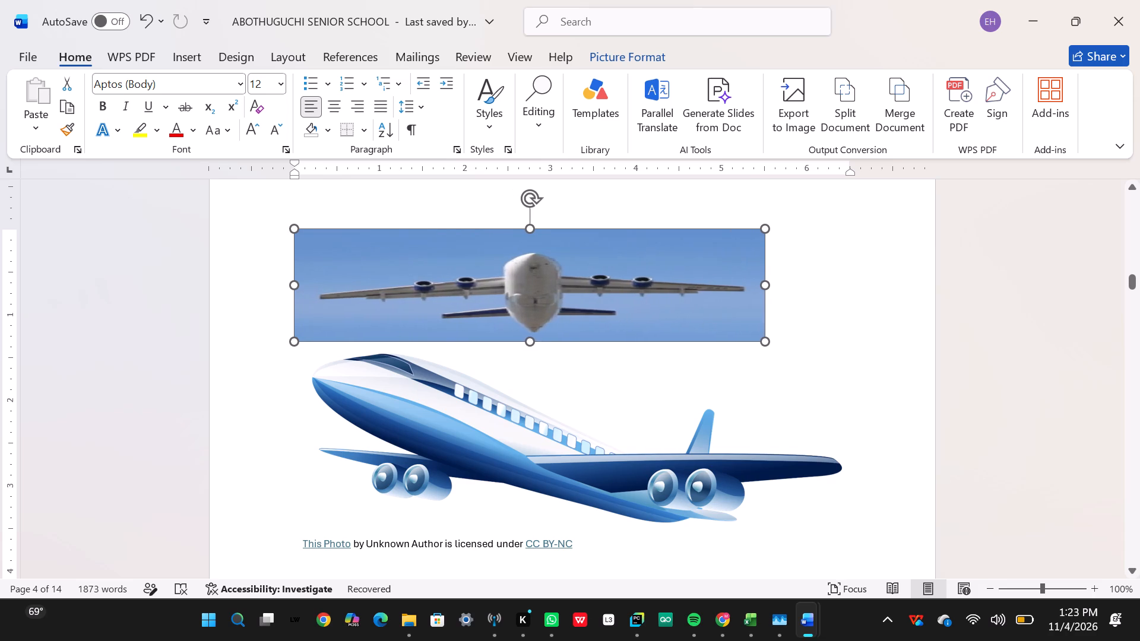
pyautogui.moveTo(783, 300); pyautogui.dragTo(914, 290)
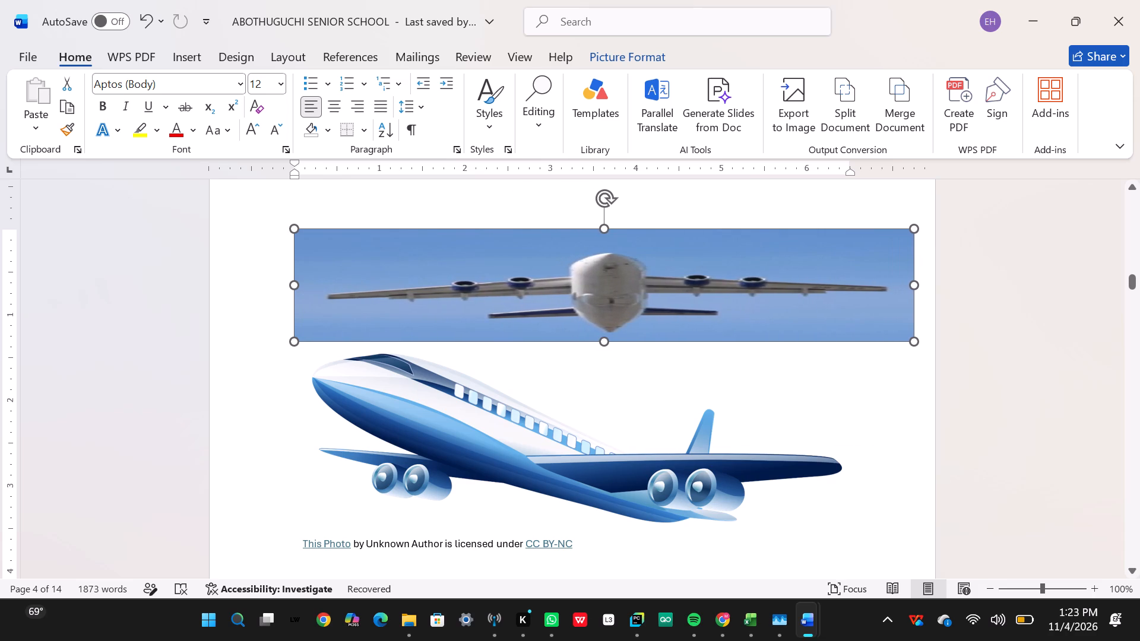
pyautogui.moveTo(914, 290); pyautogui.dragTo(913, 290)
# Draw a cross shape about 0.88" high and 0.65" wide on the blank area of the last page.
pyautogui.click(740, 421)
pyautogui.scroll(-2, 740, 421)
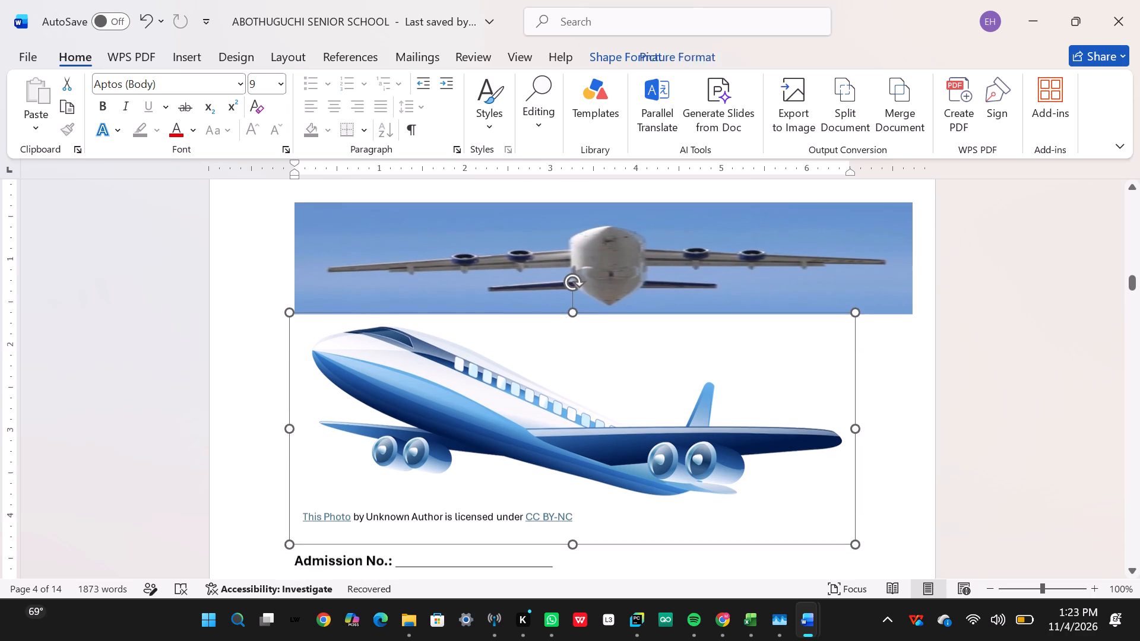
pyautogui.scroll(-10, 740, 421)
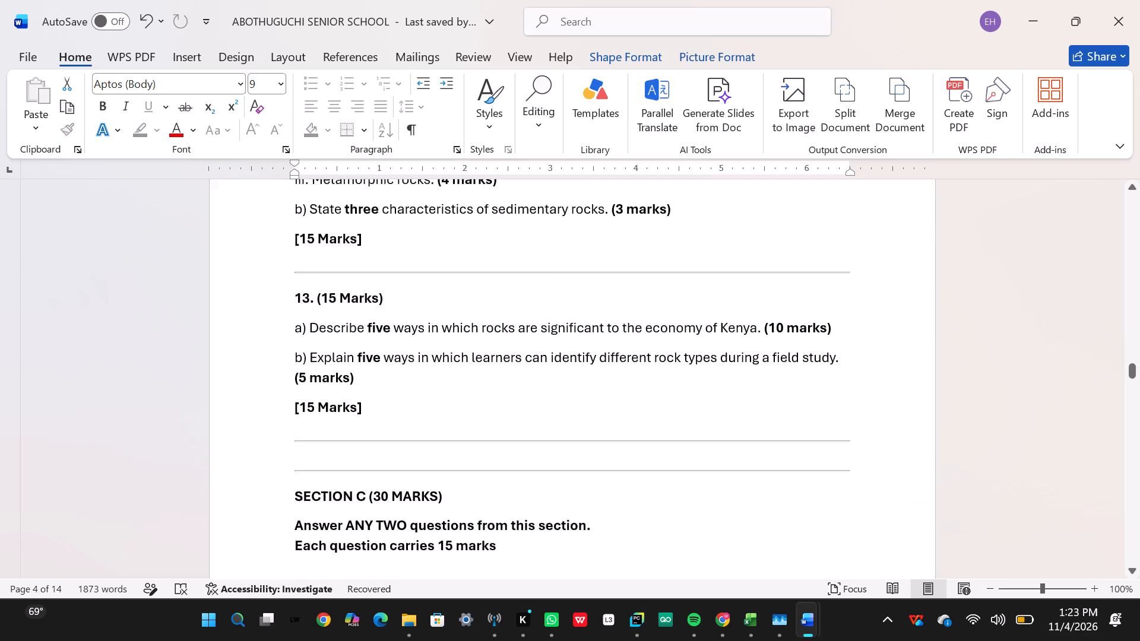
pyautogui.scroll(-4, 740, 421)
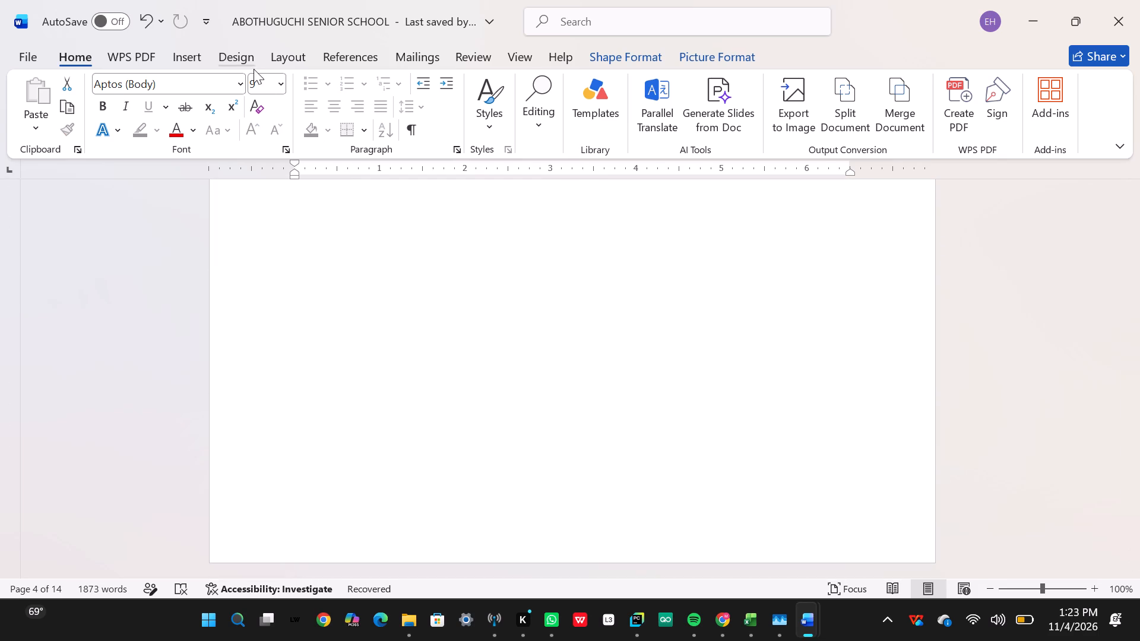
pyautogui.click(177, 66)
pyautogui.click(361, 249)
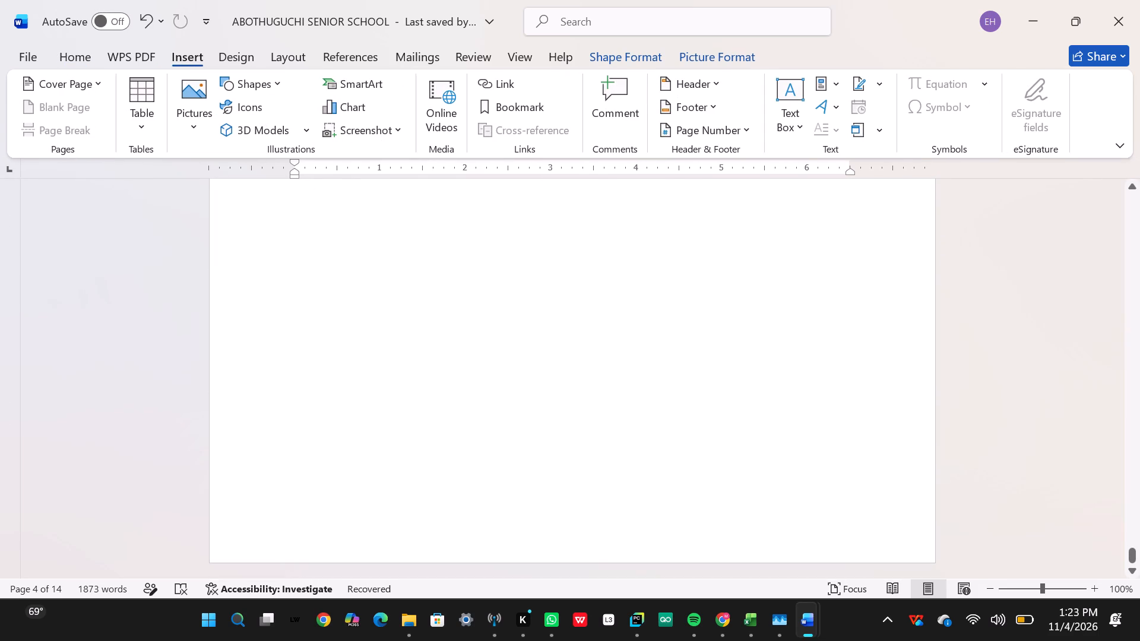
pyautogui.scroll(1, 361, 249)
pyautogui.scroll(-4, 361, 249)
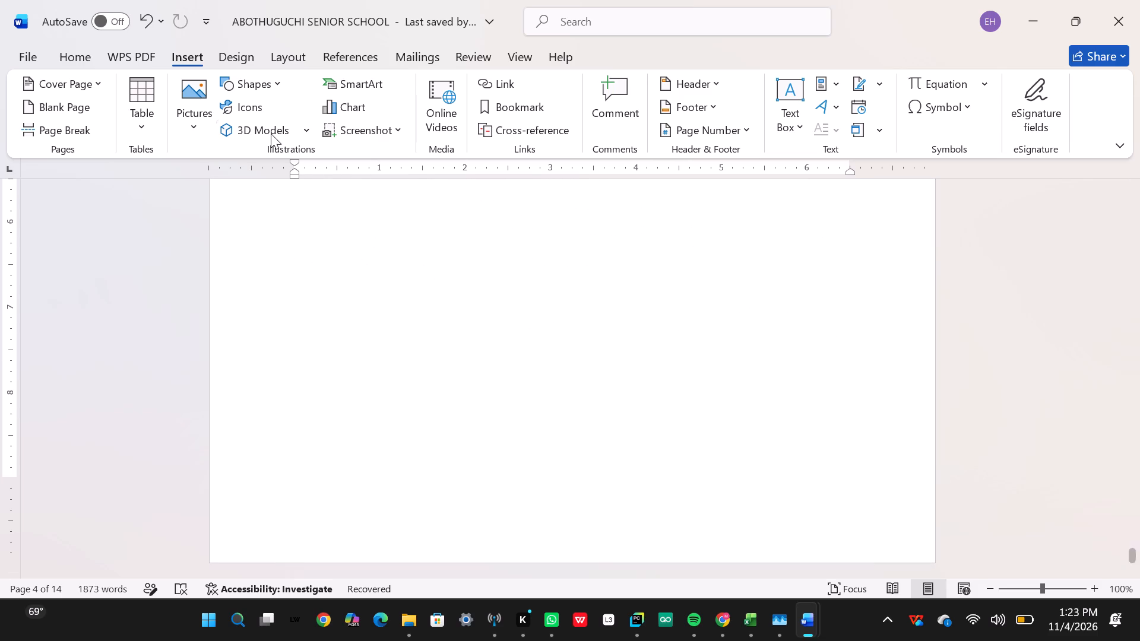
pyautogui.click(258, 87)
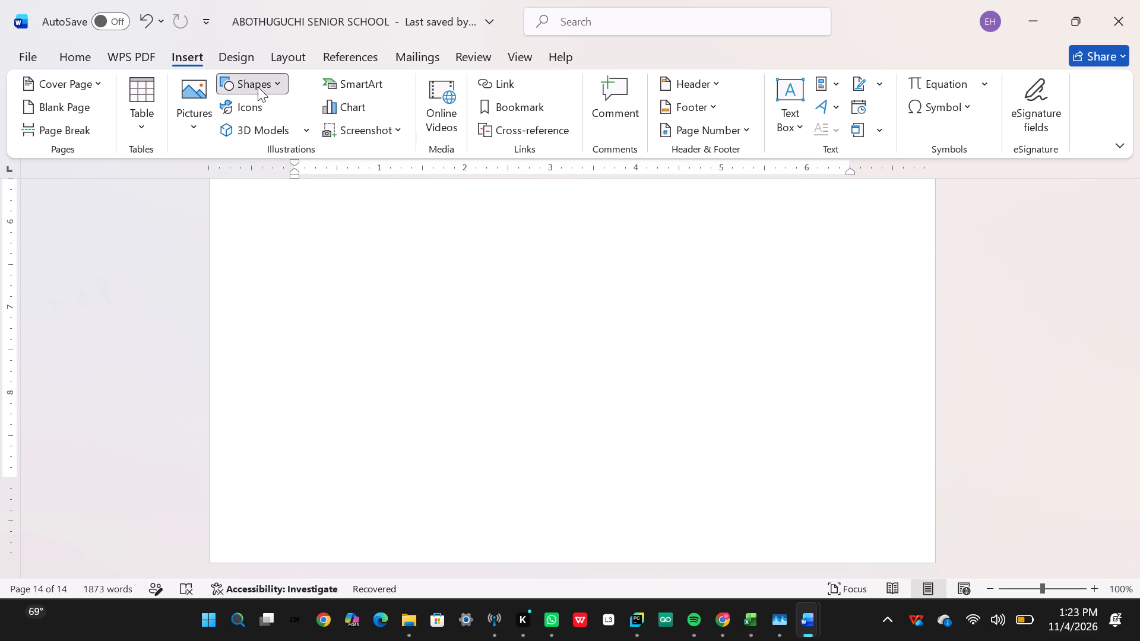
pyautogui.click(327, 250)
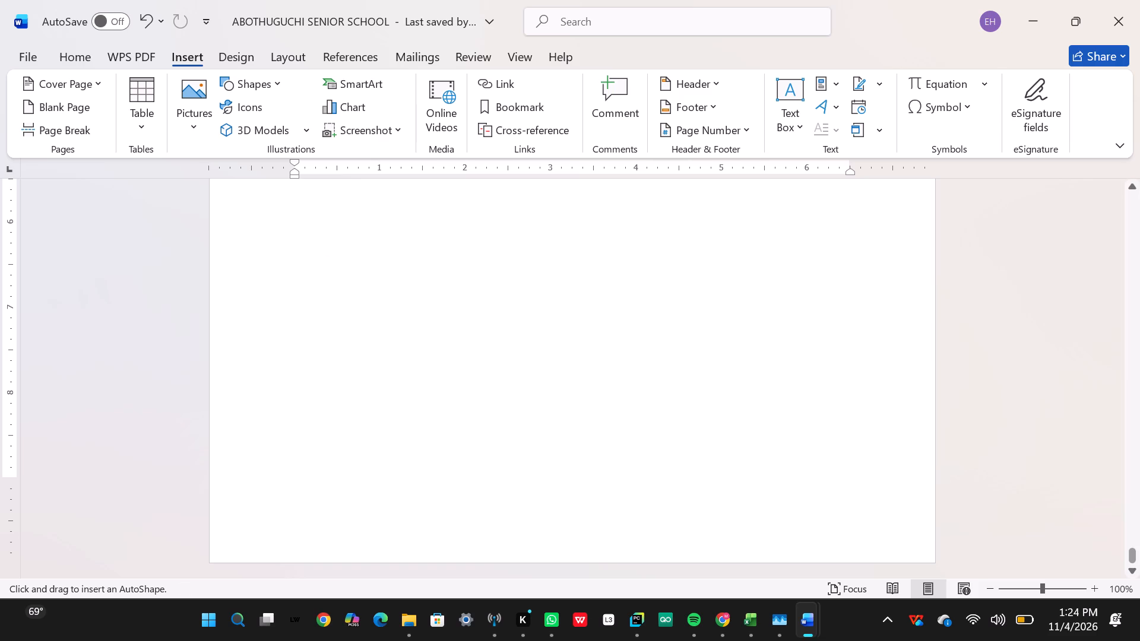
pyautogui.click(337, 256)
pyautogui.moveTo(337, 256); pyautogui.dragTo(420, 302)
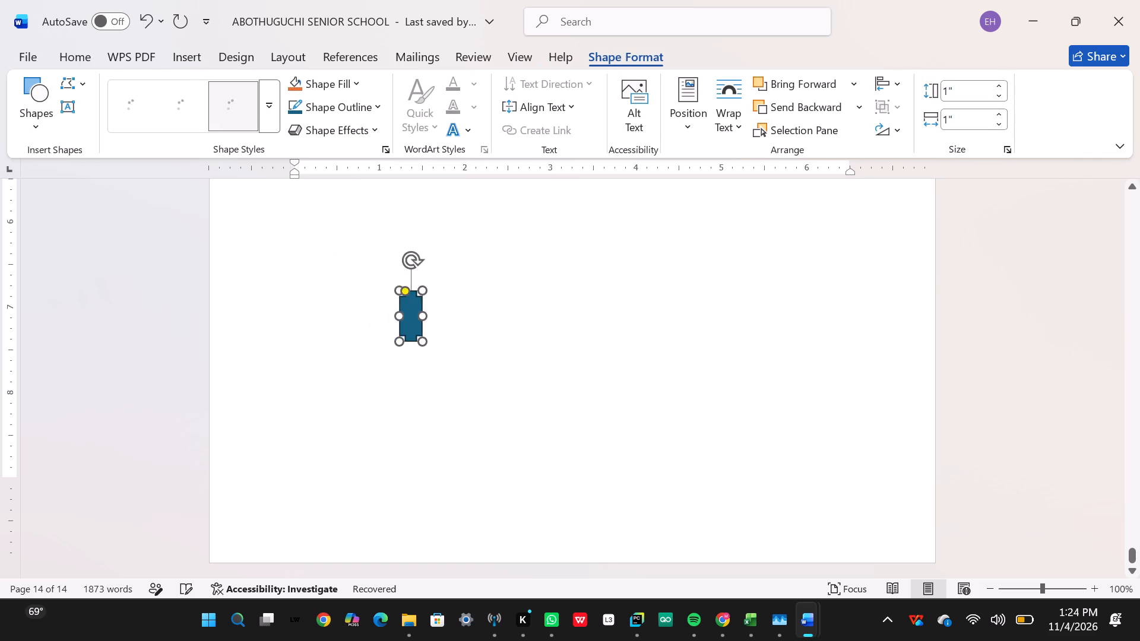
pyautogui.moveTo(420, 302); pyautogui.dragTo(234, 222)
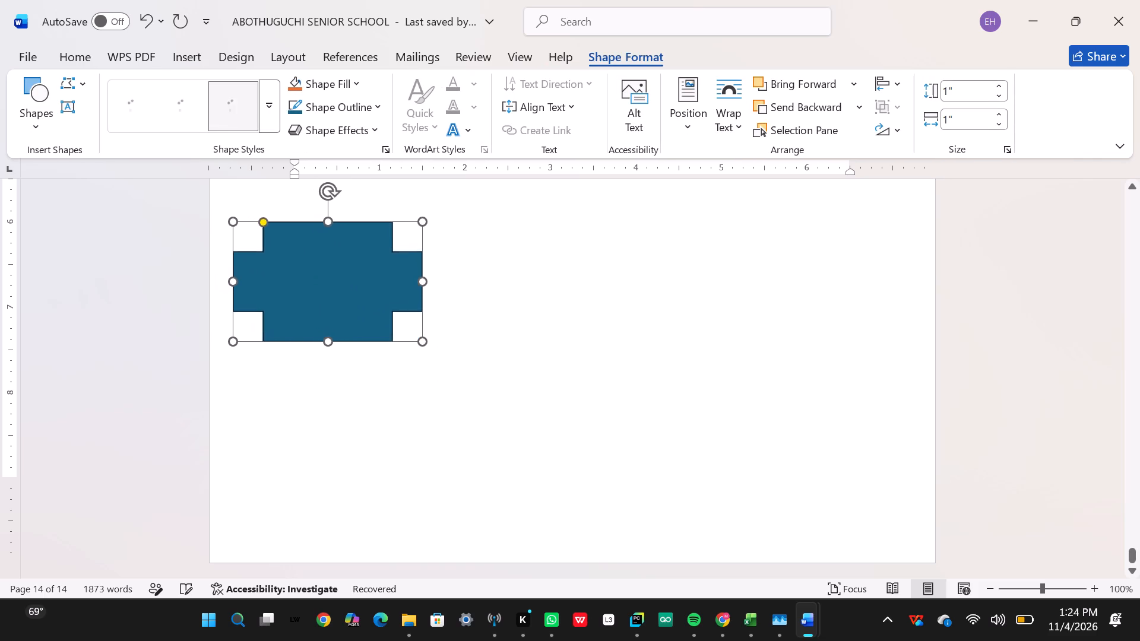
pyautogui.moveTo(234, 222); pyautogui.dragTo(366, 266)
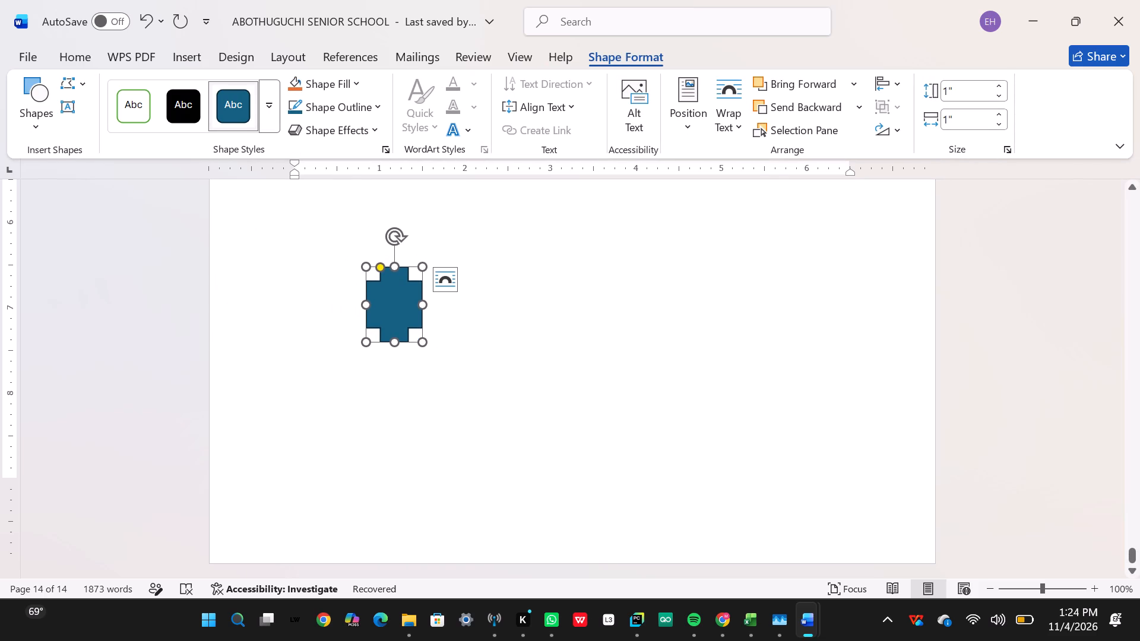
# Move the cross shape slightly down the page and enlarge it to about 5.5" high and 3.78" wide.
pyautogui.moveTo(391, 336); pyautogui.dragTo(407, 392)
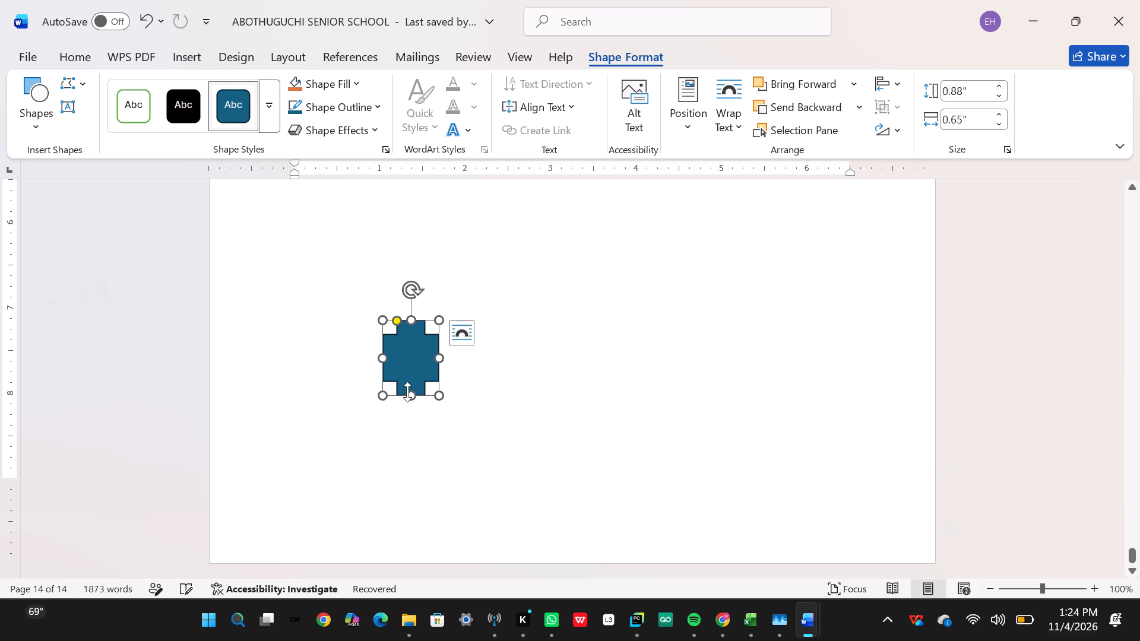
pyautogui.moveTo(410, 390); pyautogui.dragTo(398, 446)
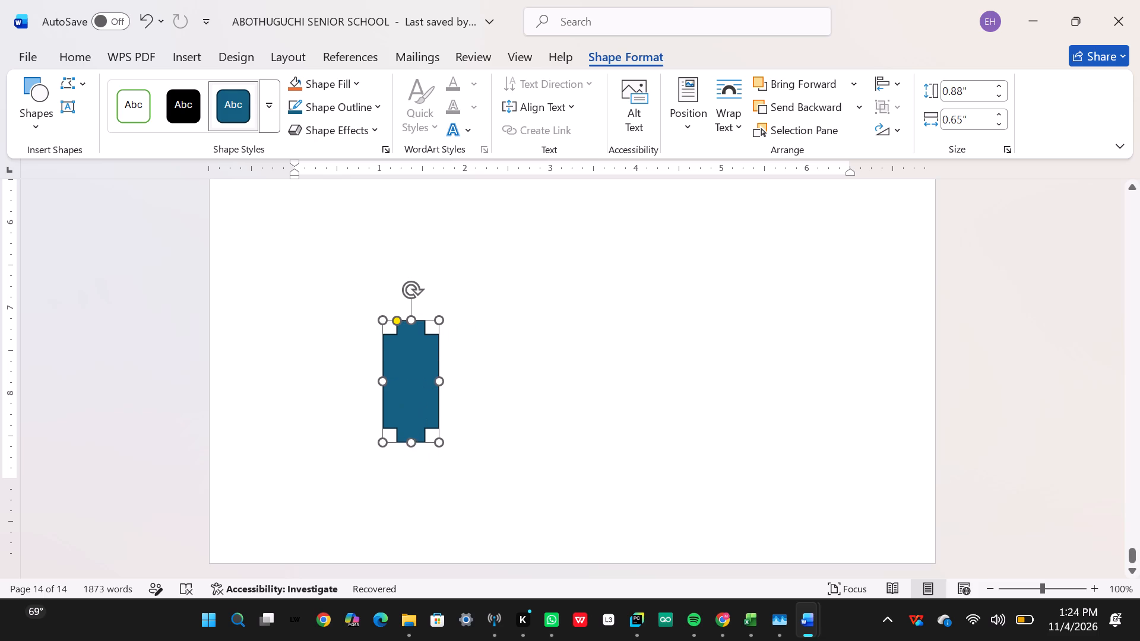
pyautogui.moveTo(398, 446); pyautogui.dragTo(414, 620)
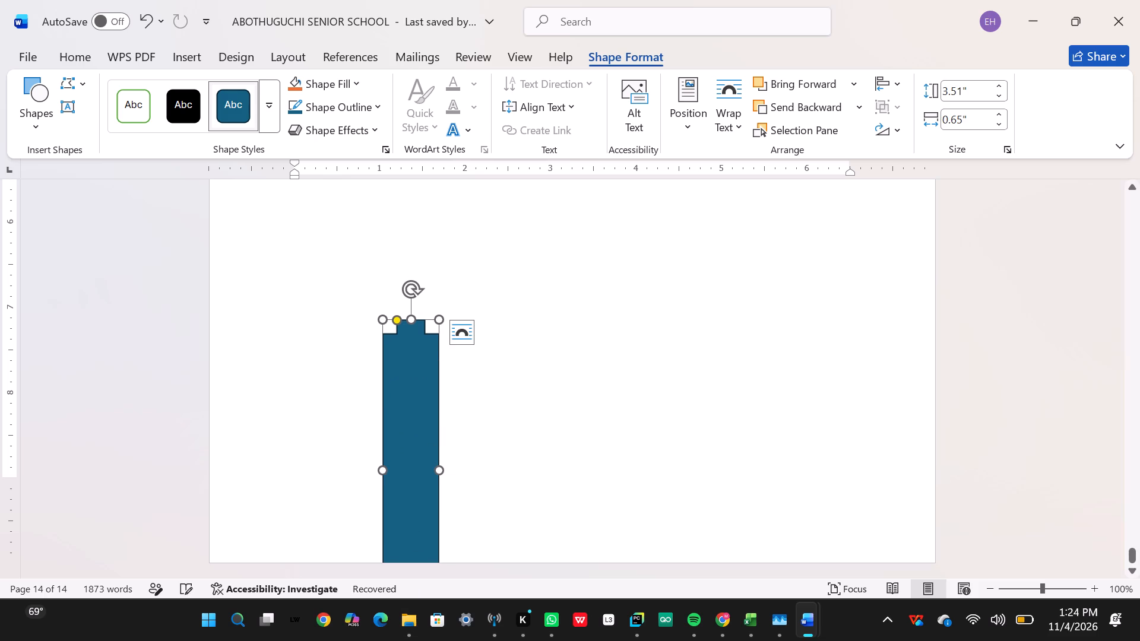
pyautogui.moveTo(441, 470); pyautogui.dragTo(706, 455)
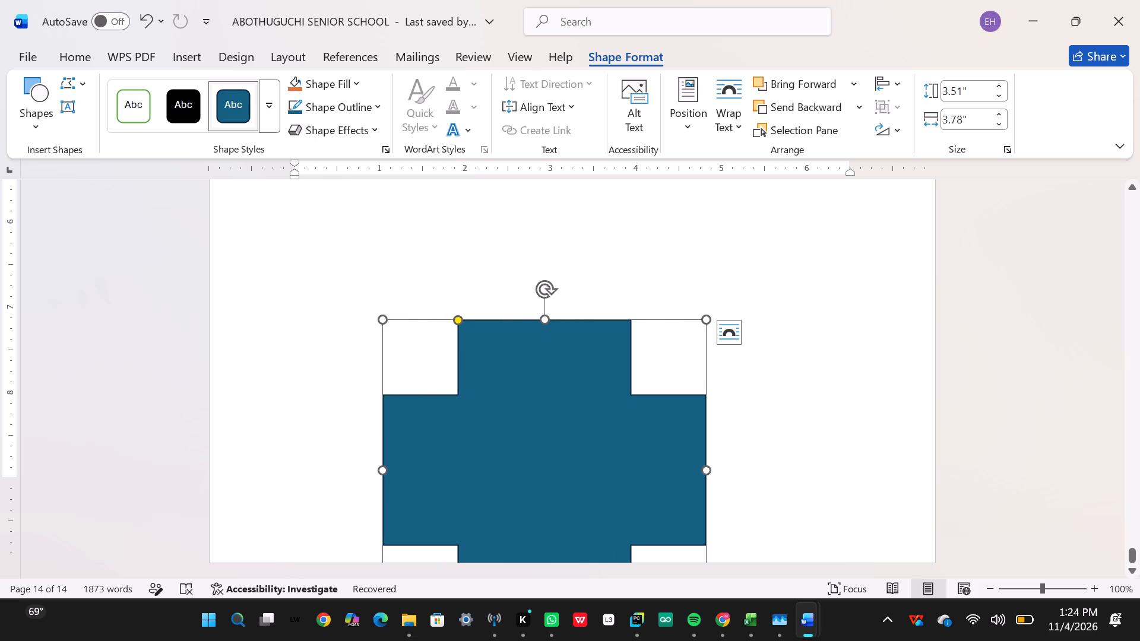
pyautogui.moveTo(547, 319); pyautogui.dragTo(563, 256)
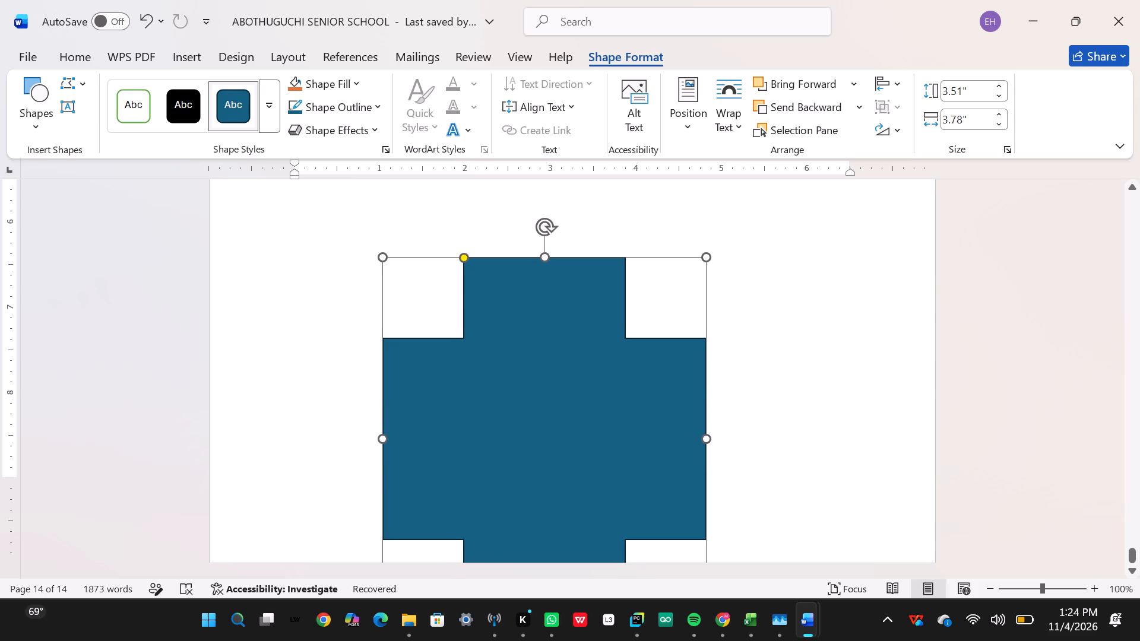
pyautogui.moveTo(563, 256); pyautogui.dragTo(579, 166)
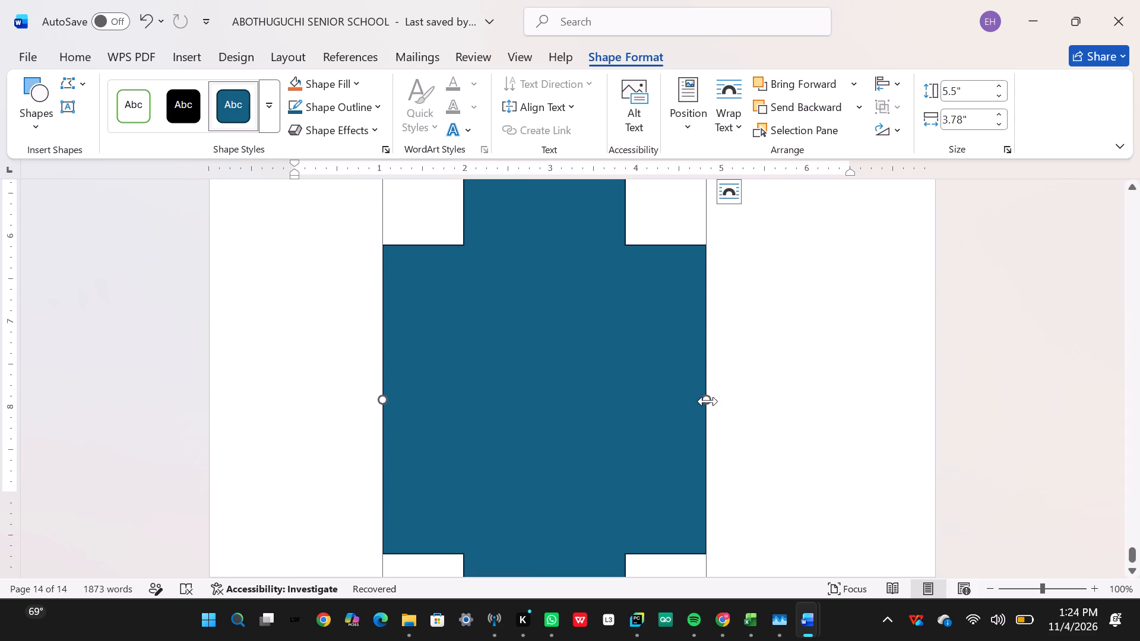
# Widen the cross shape on the last page to both page edges, about 8.88" wide, keeping its height.
pyautogui.moveTo(708, 401); pyautogui.dragTo(876, 394)
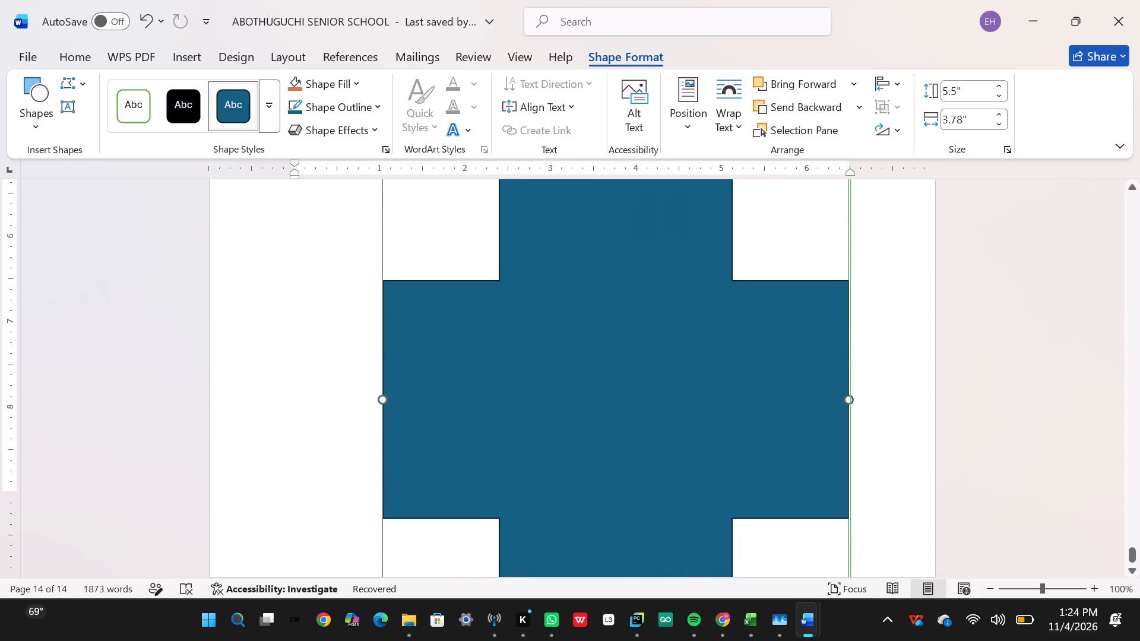
pyautogui.moveTo(876, 394); pyautogui.dragTo(899, 395)
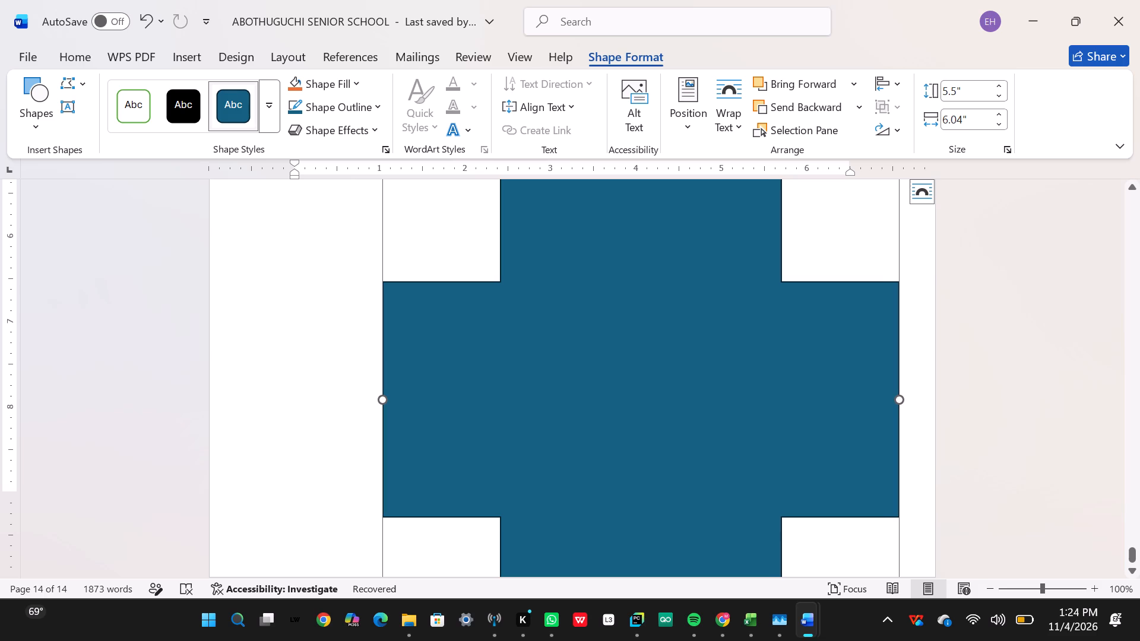
pyautogui.moveTo(384, 398); pyautogui.dragTo(381, 398)
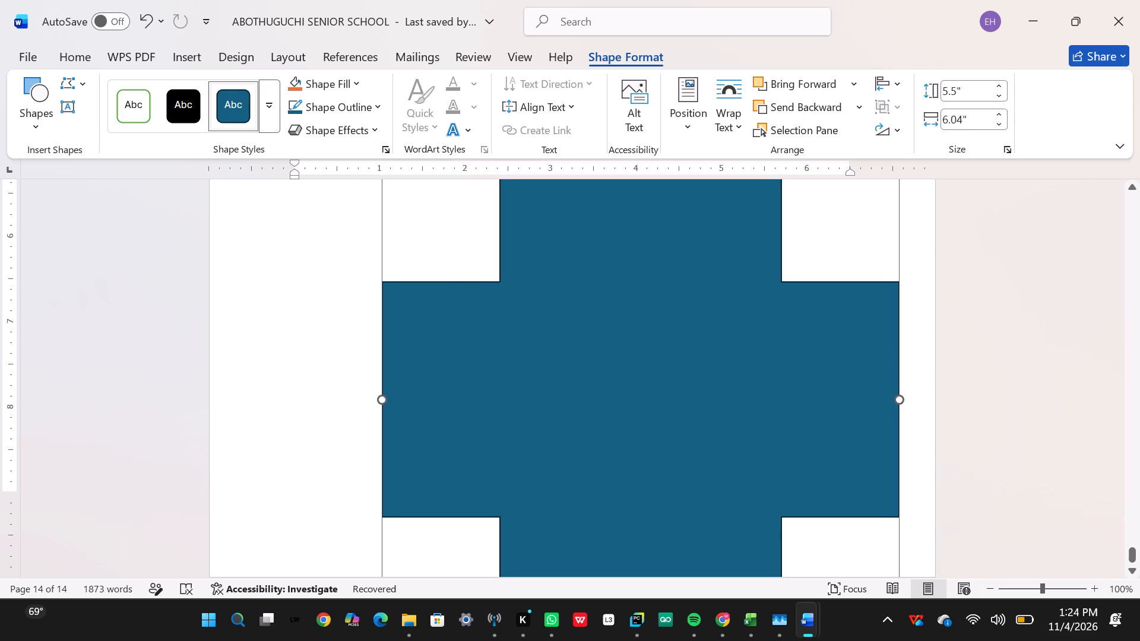
pyautogui.moveTo(381, 398); pyautogui.dragTo(219, 361)
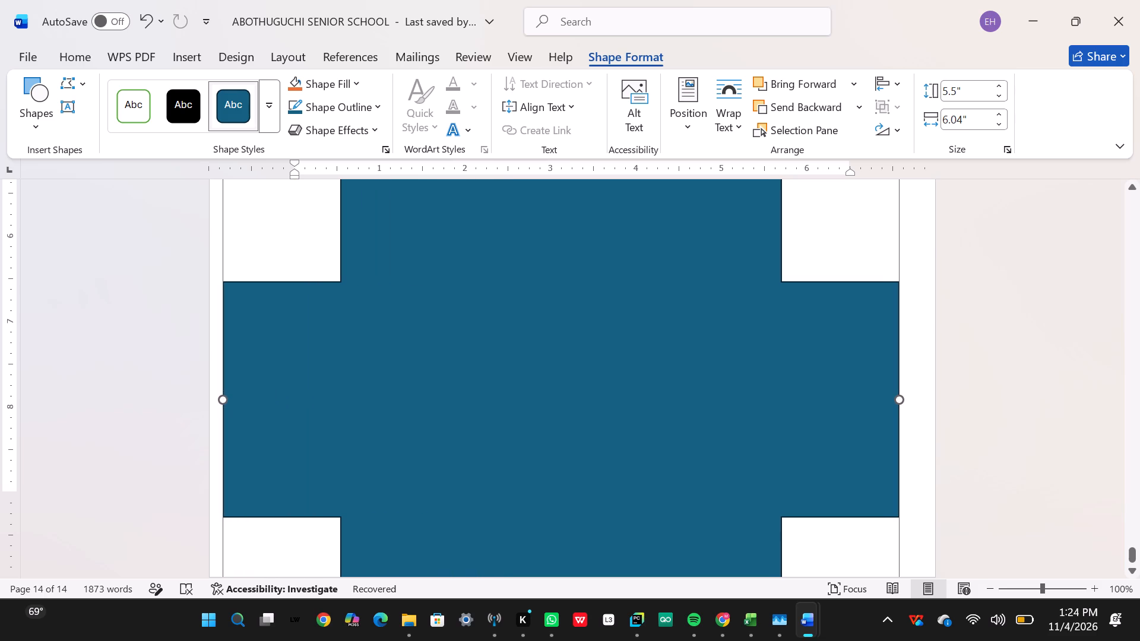
pyautogui.moveTo(219, 361); pyautogui.dragTo(205, 357)
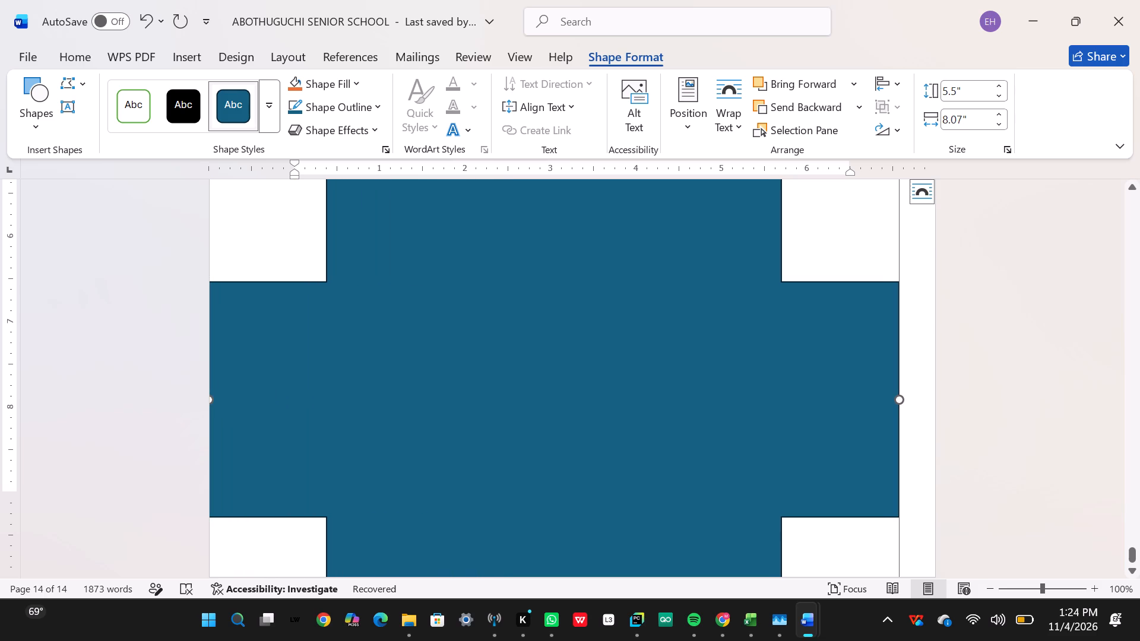
pyautogui.moveTo(902, 398); pyautogui.dragTo(967, 395)
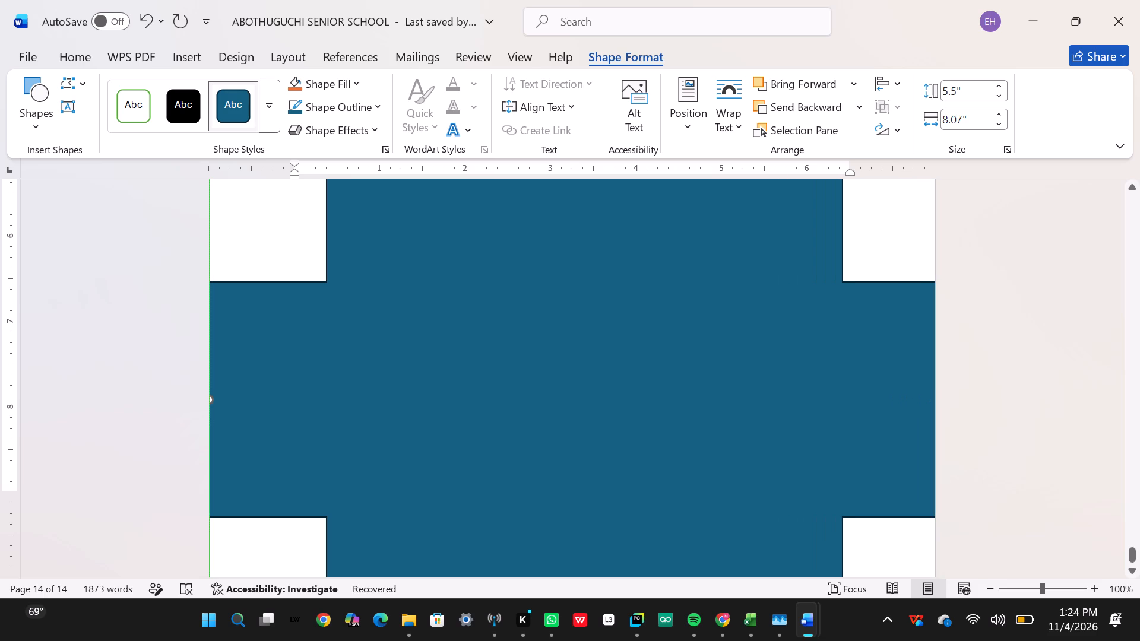
pyautogui.moveTo(967, 395); pyautogui.dragTo(968, 395)
# Extend the cross shape's top edge upward to make it about 6.97" high.
pyautogui.scroll(-1, 654, 521)
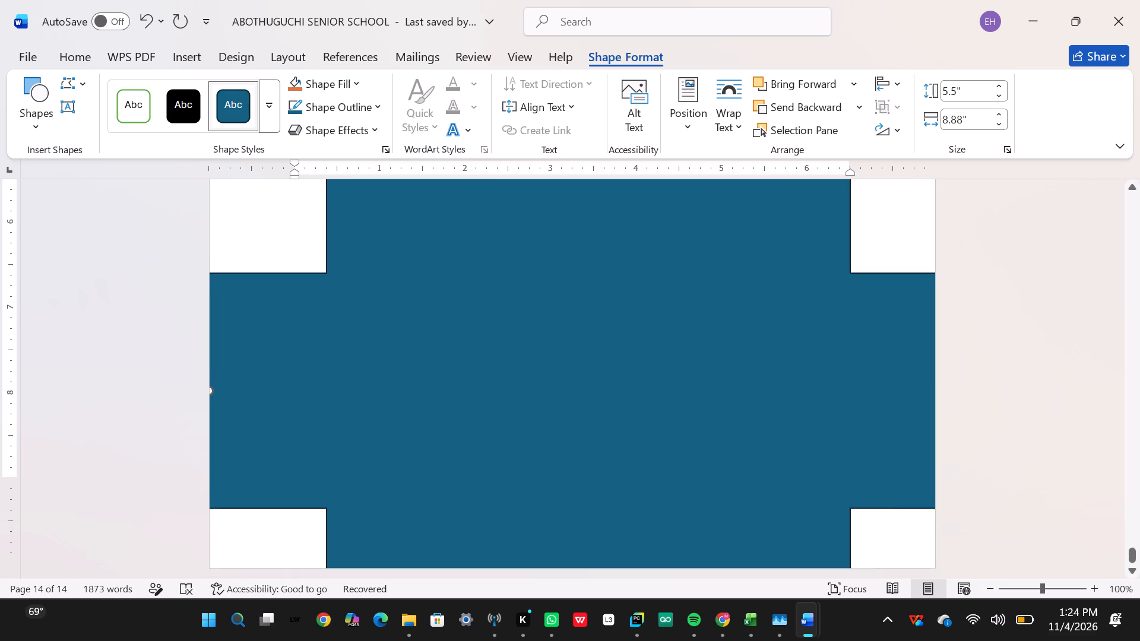
pyautogui.scroll(-3, 654, 521)
pyautogui.scroll(3, 654, 521)
pyautogui.scroll(-1, 654, 521)
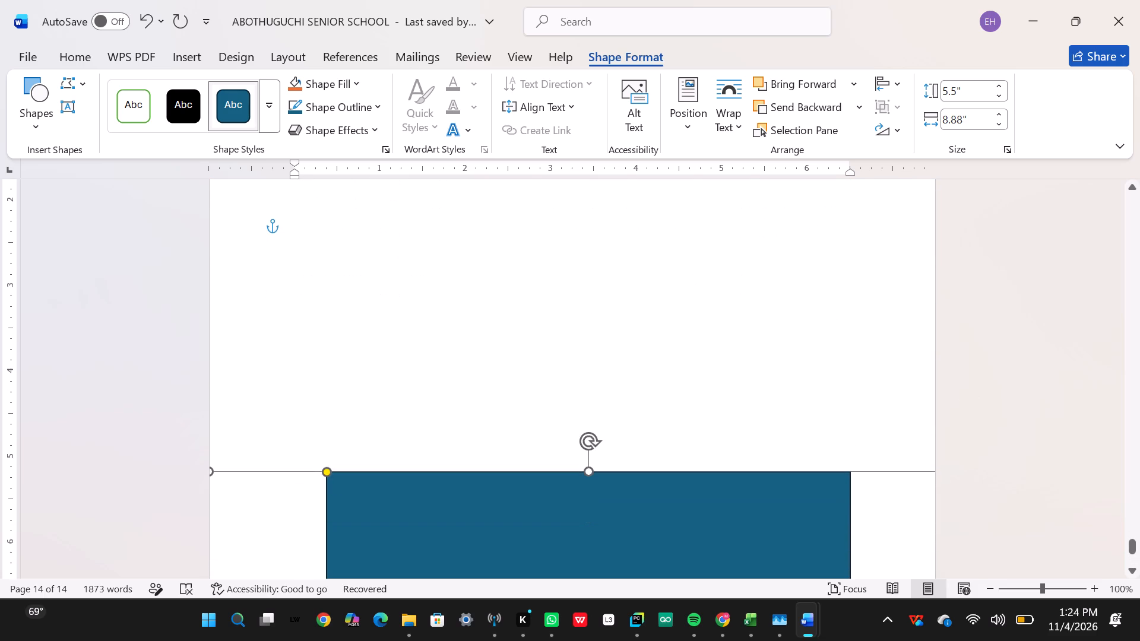
pyautogui.moveTo(590, 465); pyautogui.dragTo(597, 343)
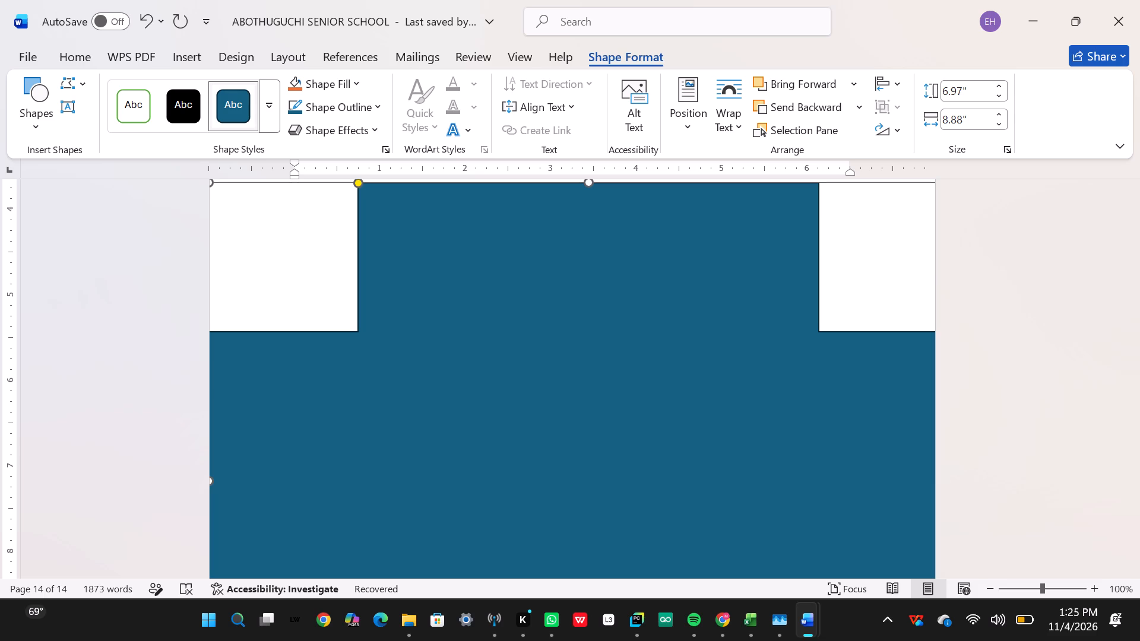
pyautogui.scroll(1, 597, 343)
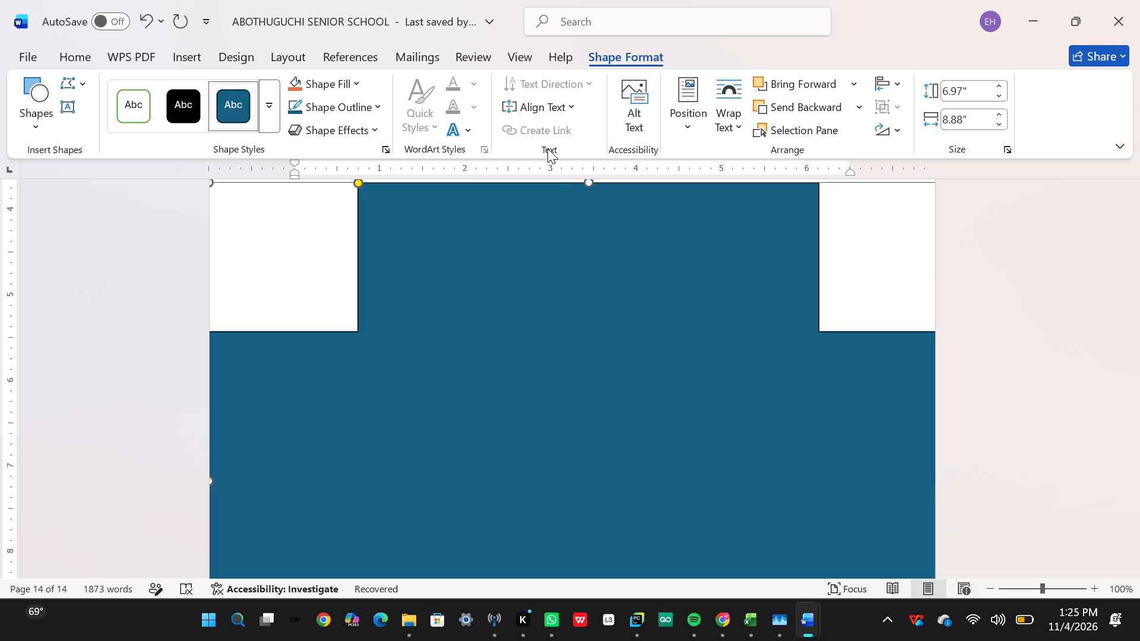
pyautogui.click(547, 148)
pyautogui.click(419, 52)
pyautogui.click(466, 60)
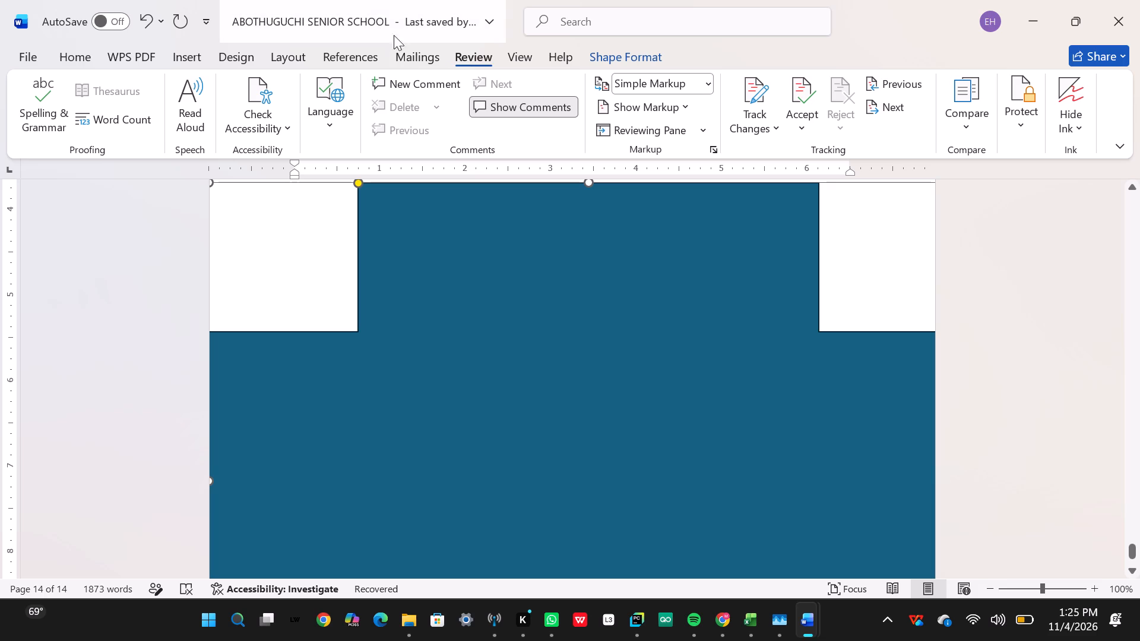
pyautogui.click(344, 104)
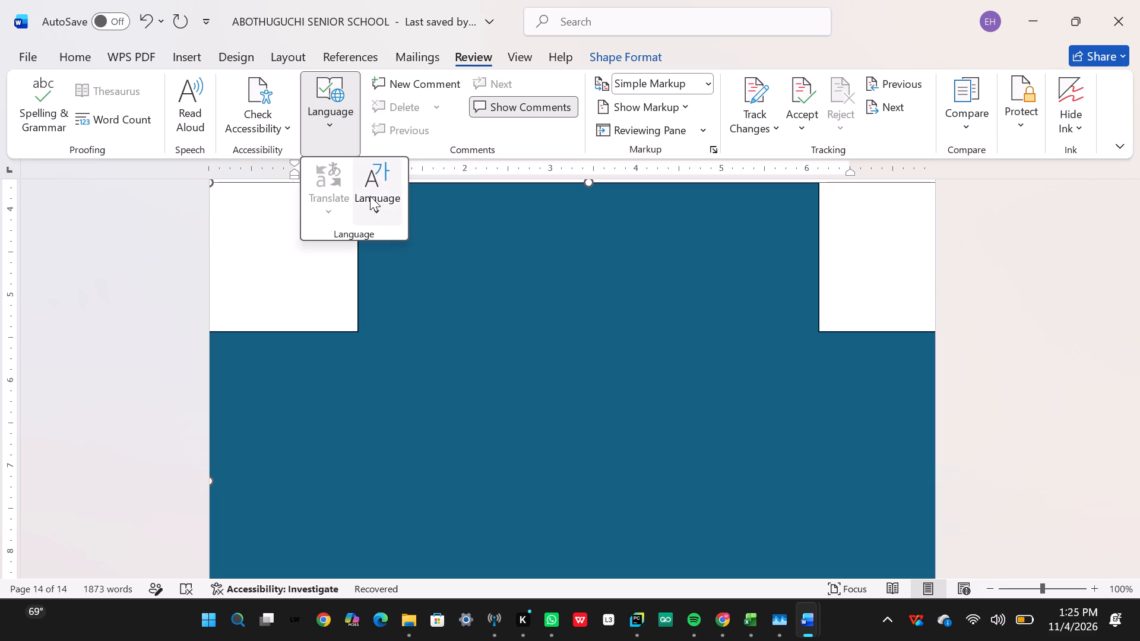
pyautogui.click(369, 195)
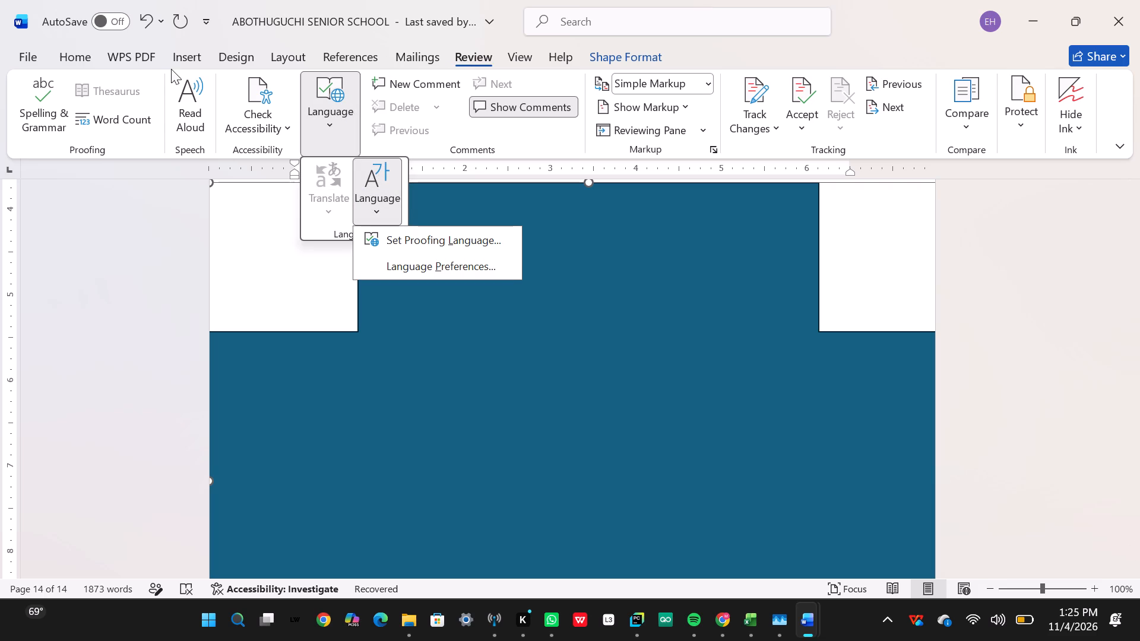
# Insert a straight arrow line 1" high and 1" wide on the body of the cross shape.
pyautogui.click(186, 59)
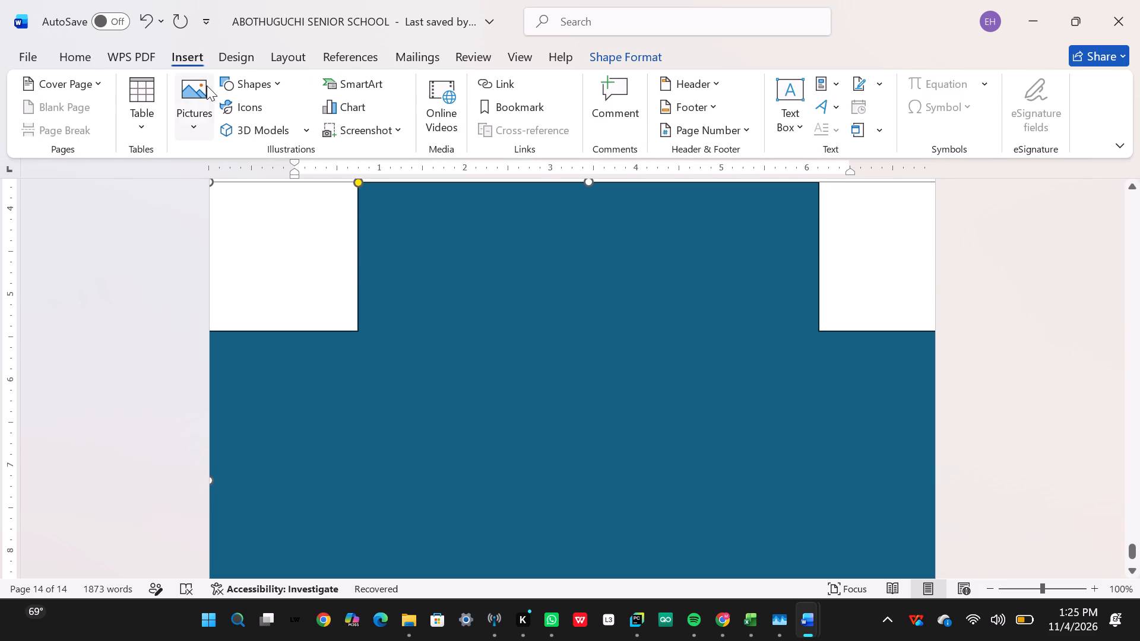
pyautogui.click(250, 84)
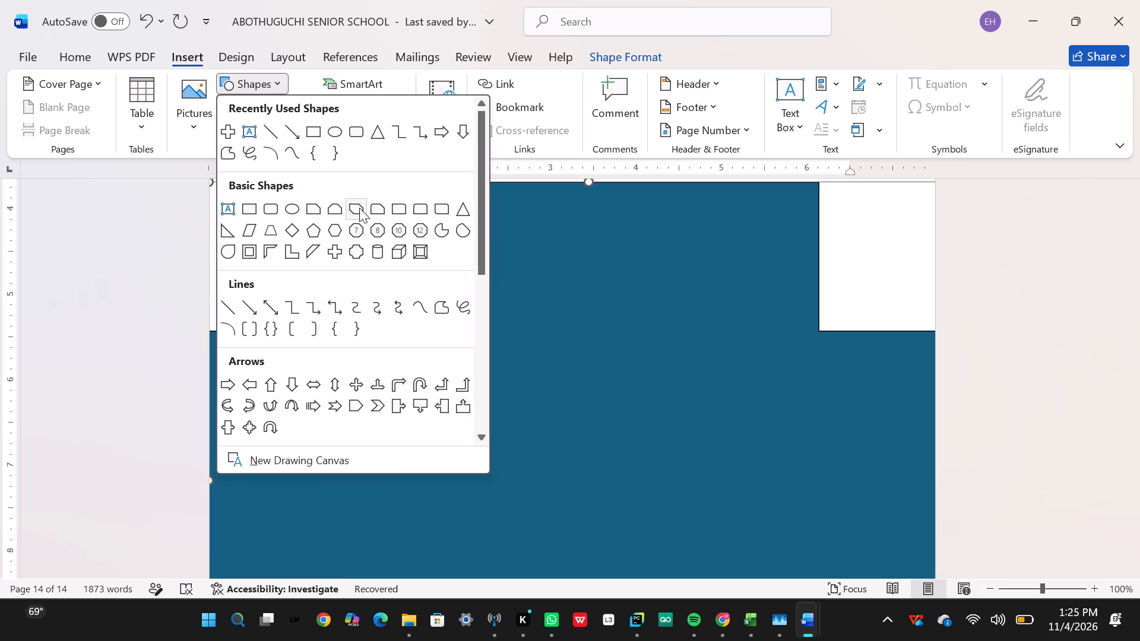
pyautogui.click(297, 134)
pyautogui.click(497, 349)
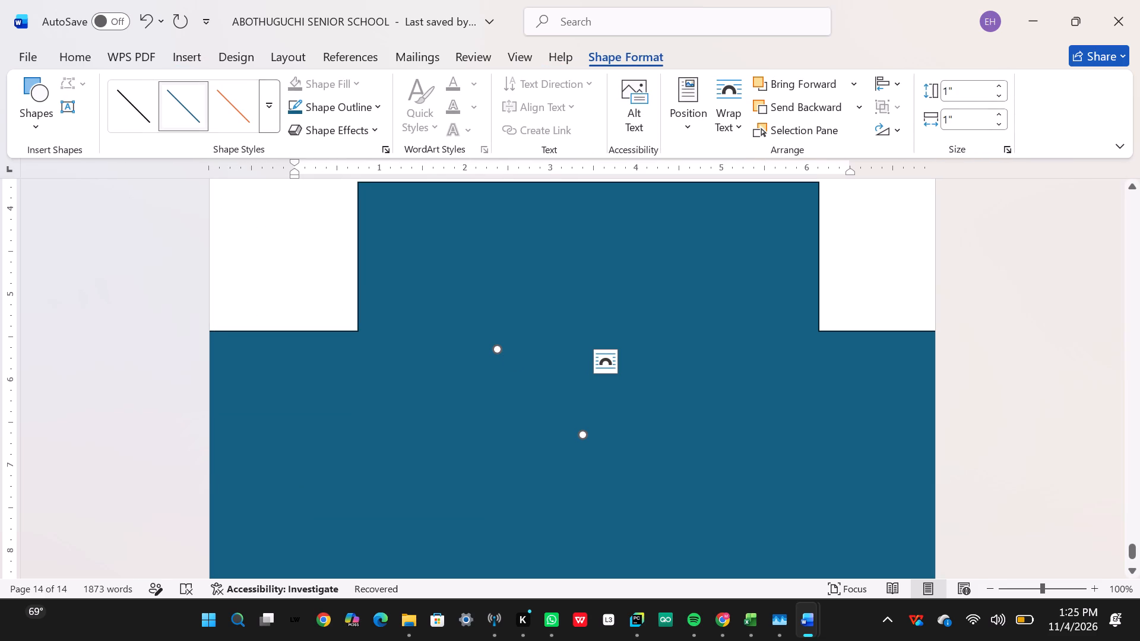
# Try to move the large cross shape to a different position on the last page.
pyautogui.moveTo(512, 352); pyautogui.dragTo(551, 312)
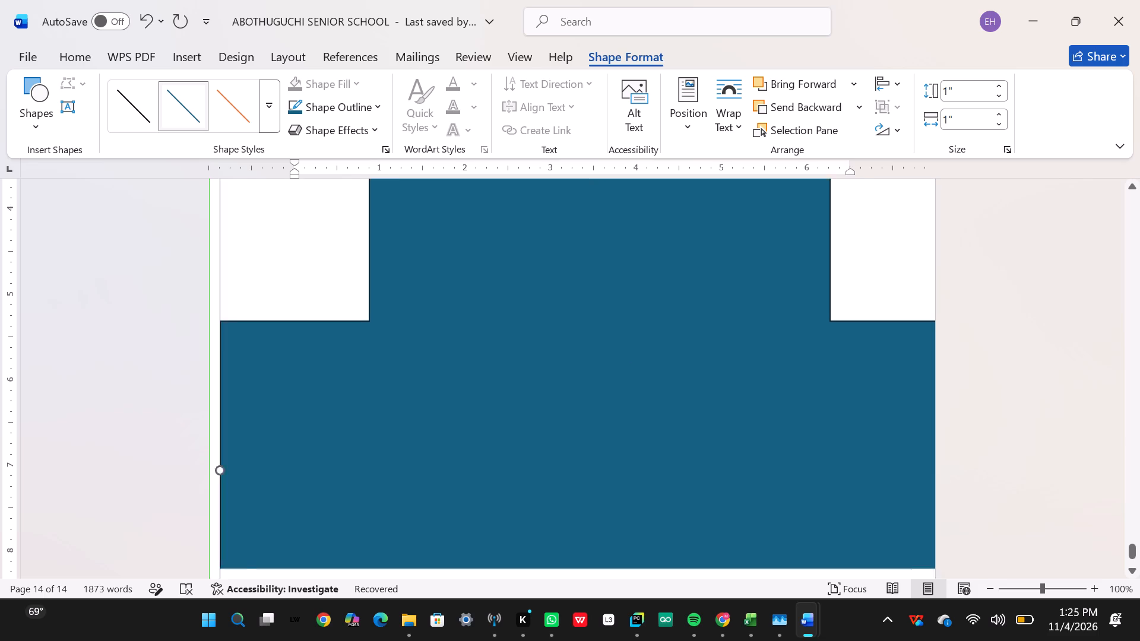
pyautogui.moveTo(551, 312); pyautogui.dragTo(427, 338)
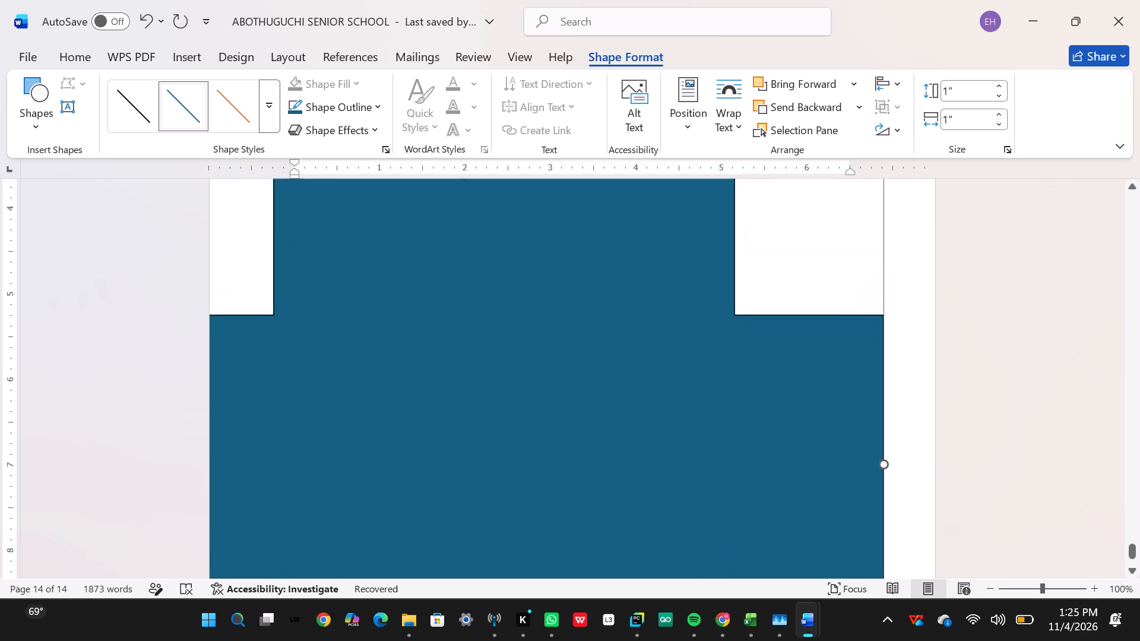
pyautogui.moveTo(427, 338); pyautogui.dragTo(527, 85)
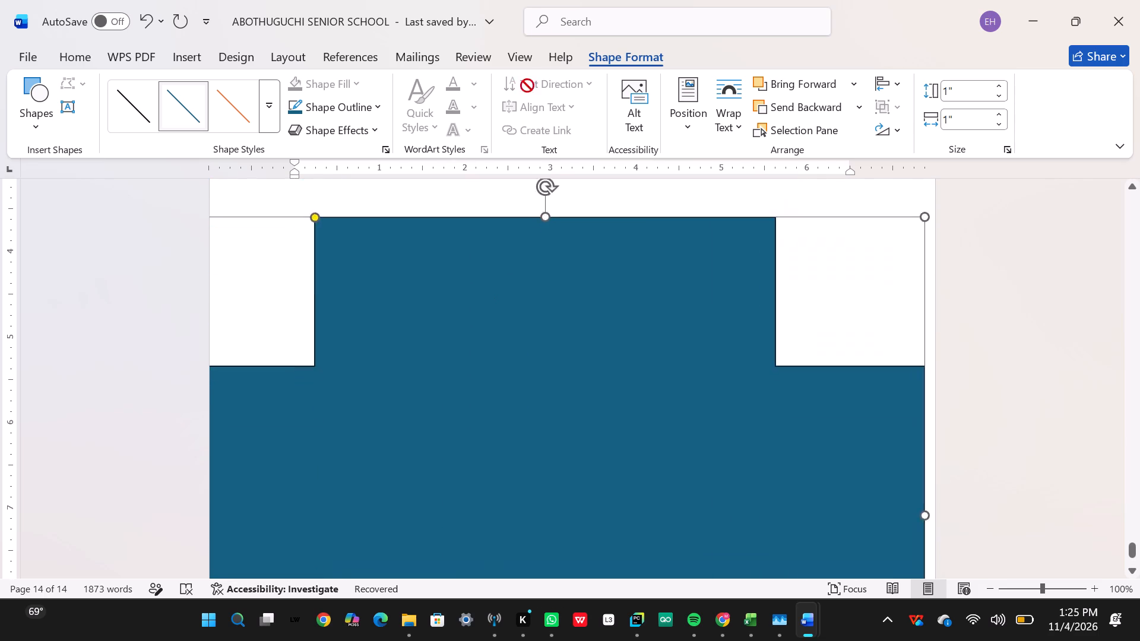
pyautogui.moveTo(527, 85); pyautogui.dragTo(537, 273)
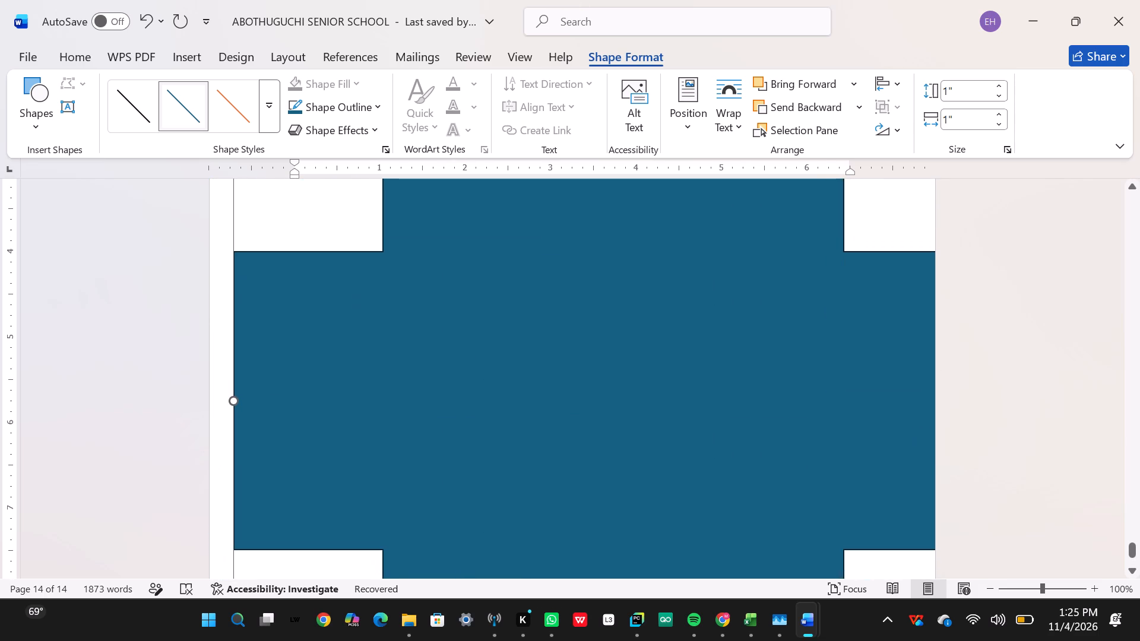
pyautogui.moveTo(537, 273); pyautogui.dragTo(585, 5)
# Look over the cross shape and its placement below the closing text on the last page.
pyautogui.scroll(-2, 536, 257)
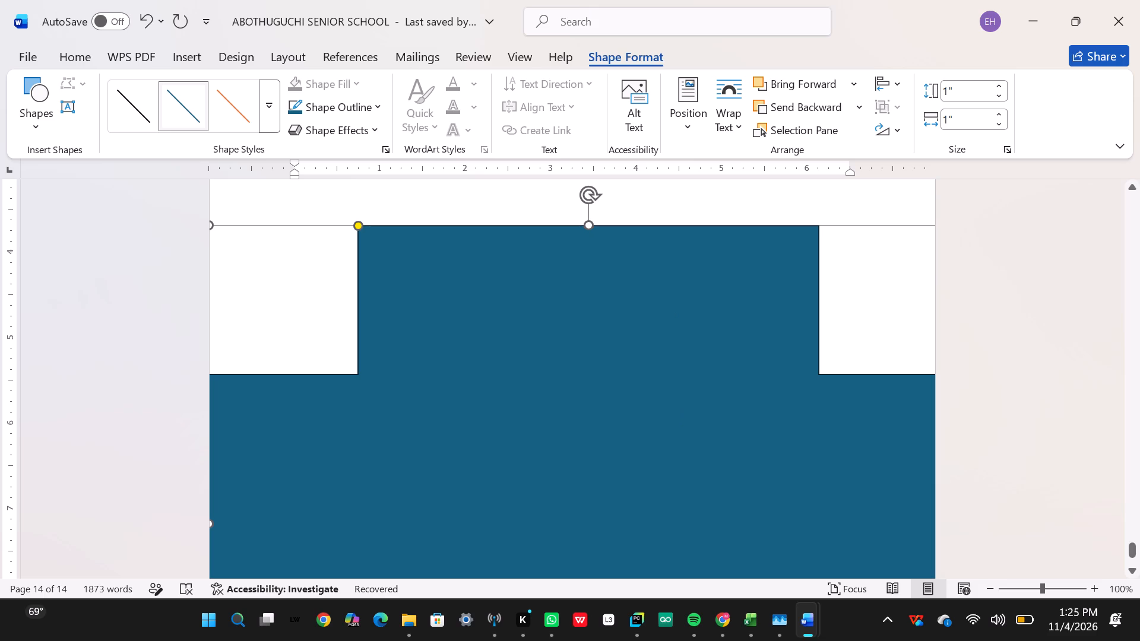
pyautogui.scroll(-1, 667, 390)
pyautogui.hscroll(1, 667, 390)
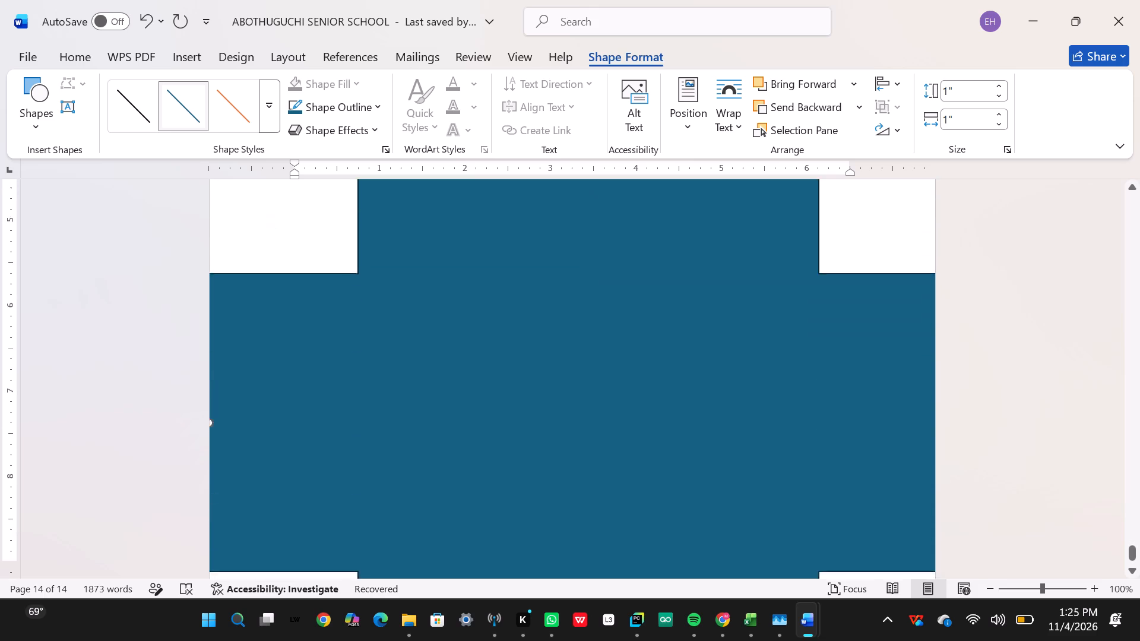
pyautogui.hscroll(1, 667, 390)
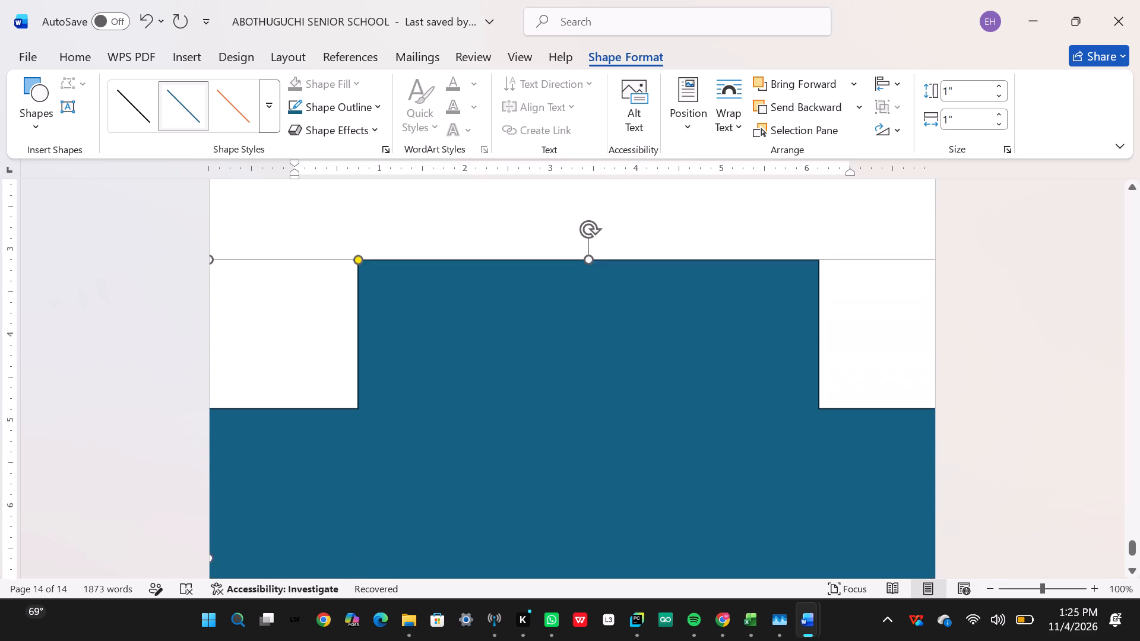
pyautogui.hscroll(1, 667, 390)
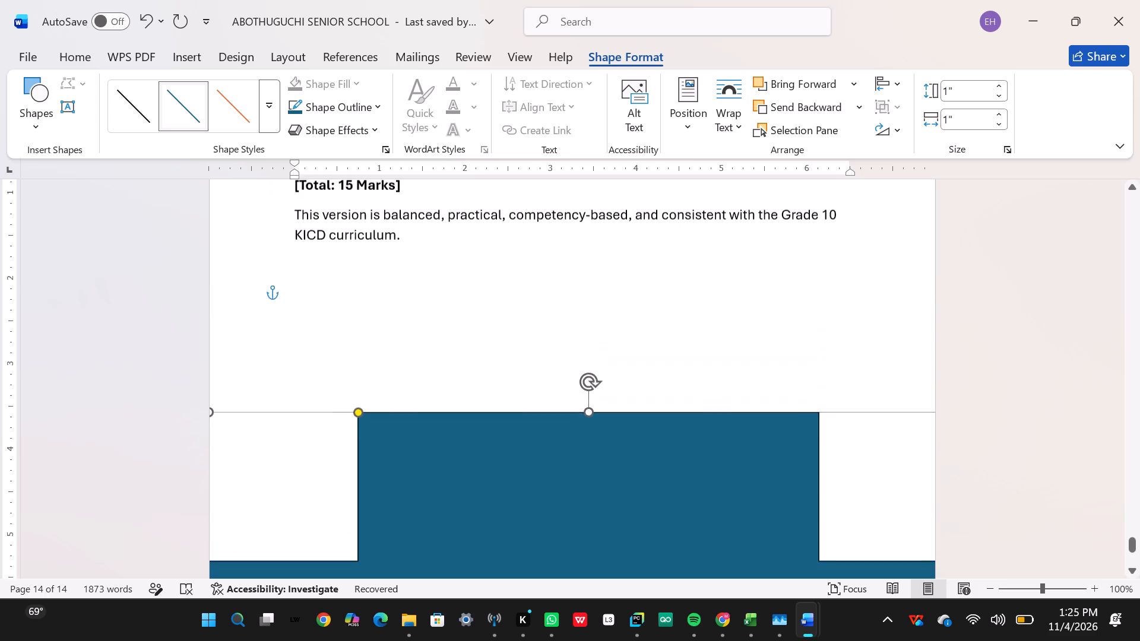
pyautogui.hscroll(1, 667, 390)
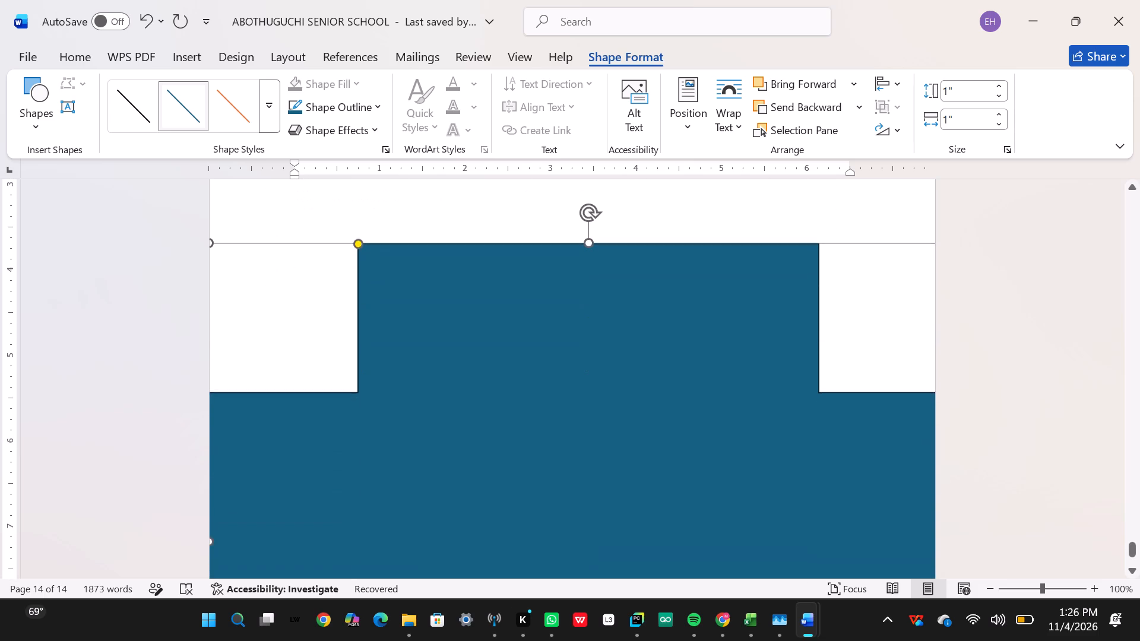
pyautogui.hscroll(1, 667, 390)
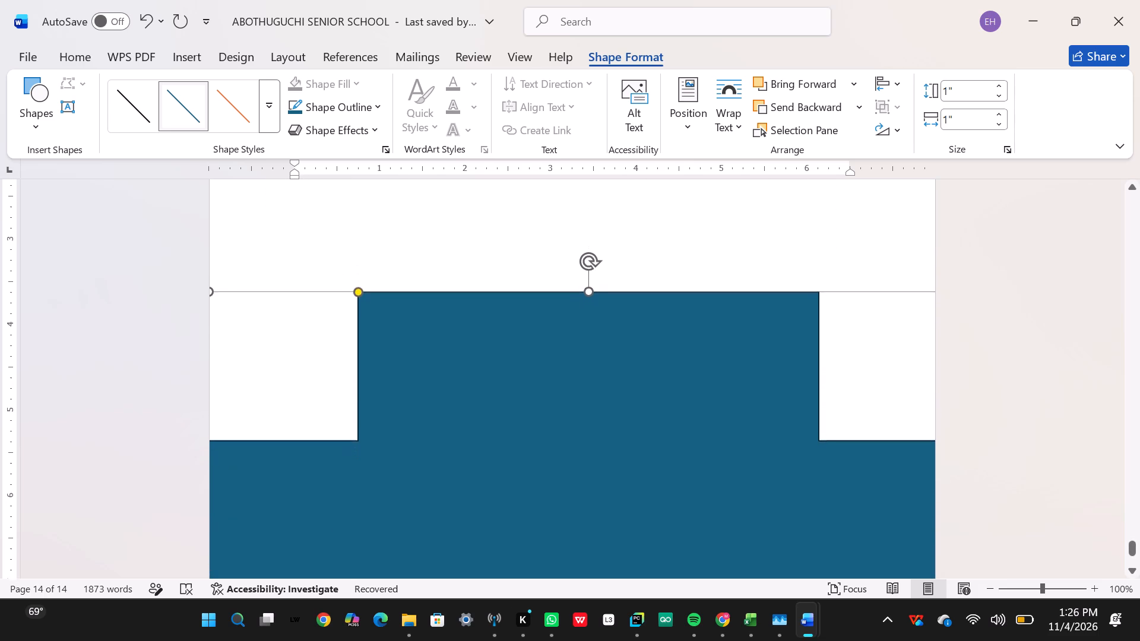
pyautogui.hscroll(1, 667, 390)
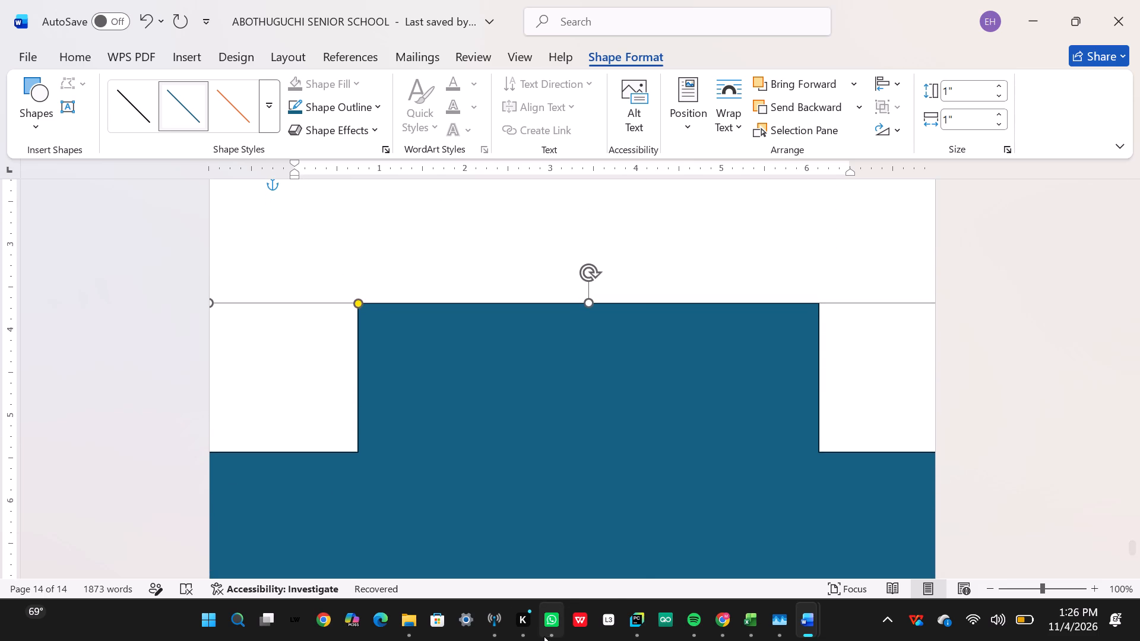
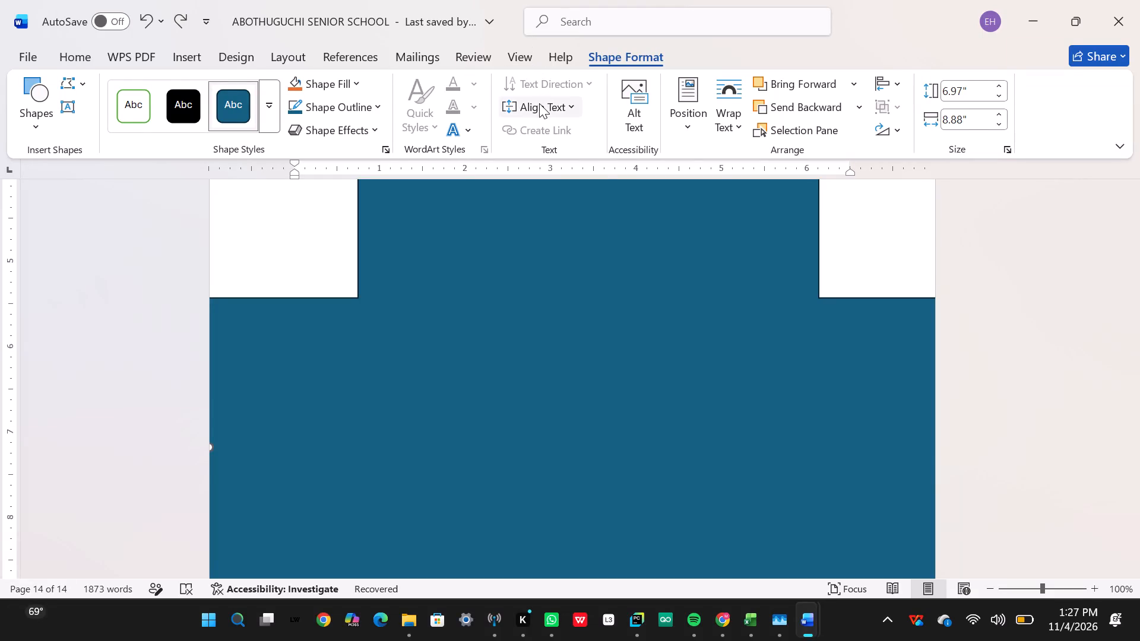
# Align the text inside the cross shape to the top.
pyautogui.click(539, 103)
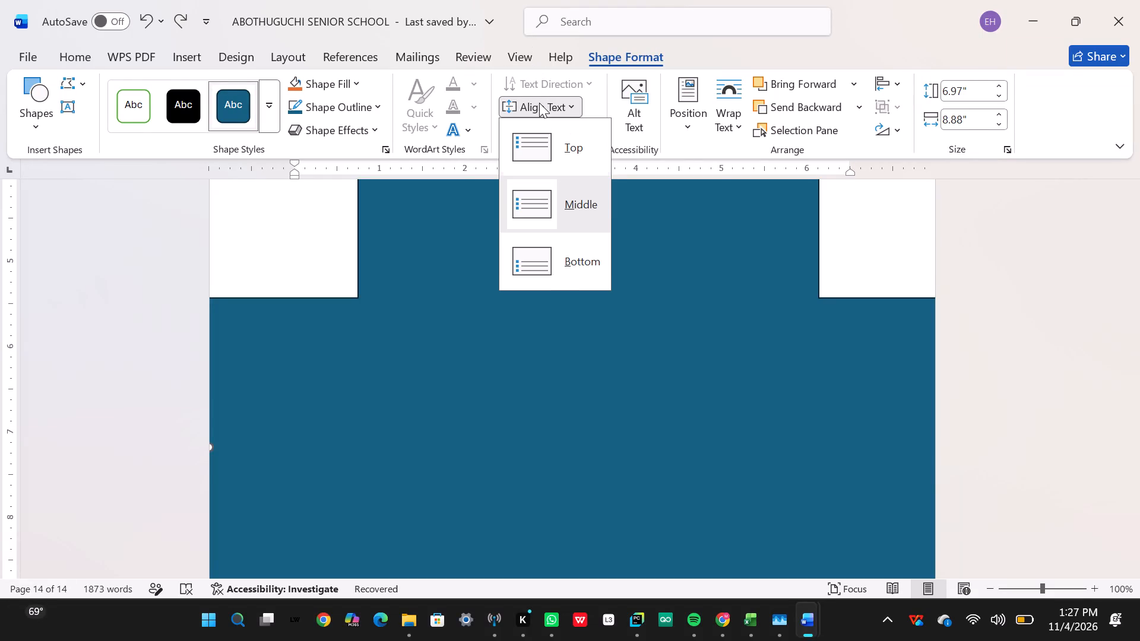
pyautogui.click(558, 140)
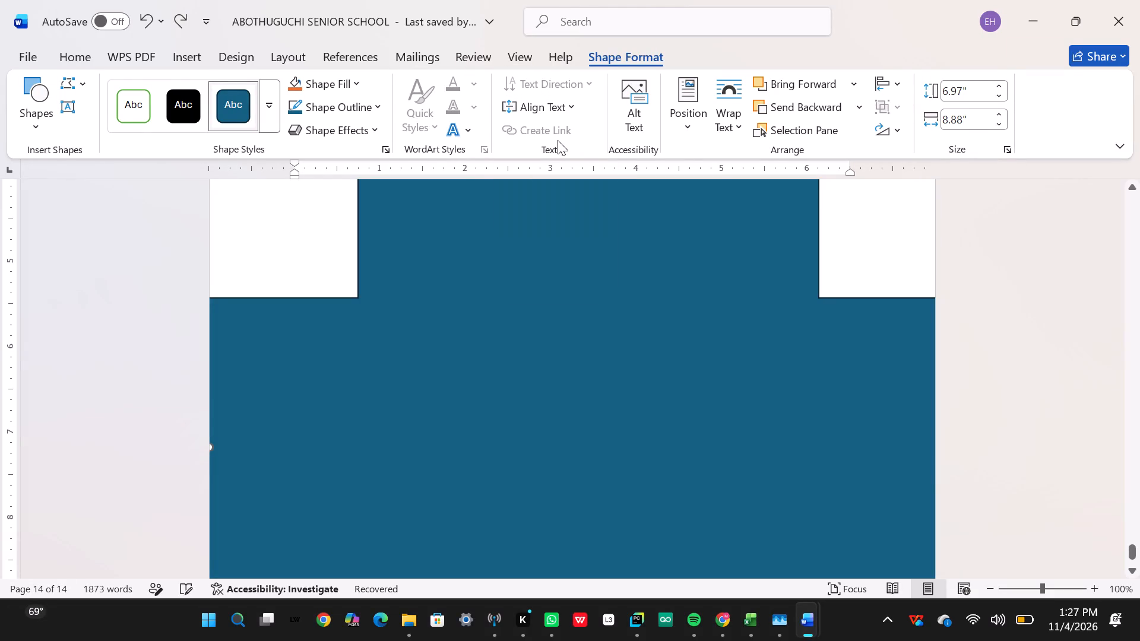
# Open the page position options for the cross shape.
pyautogui.click(690, 109)
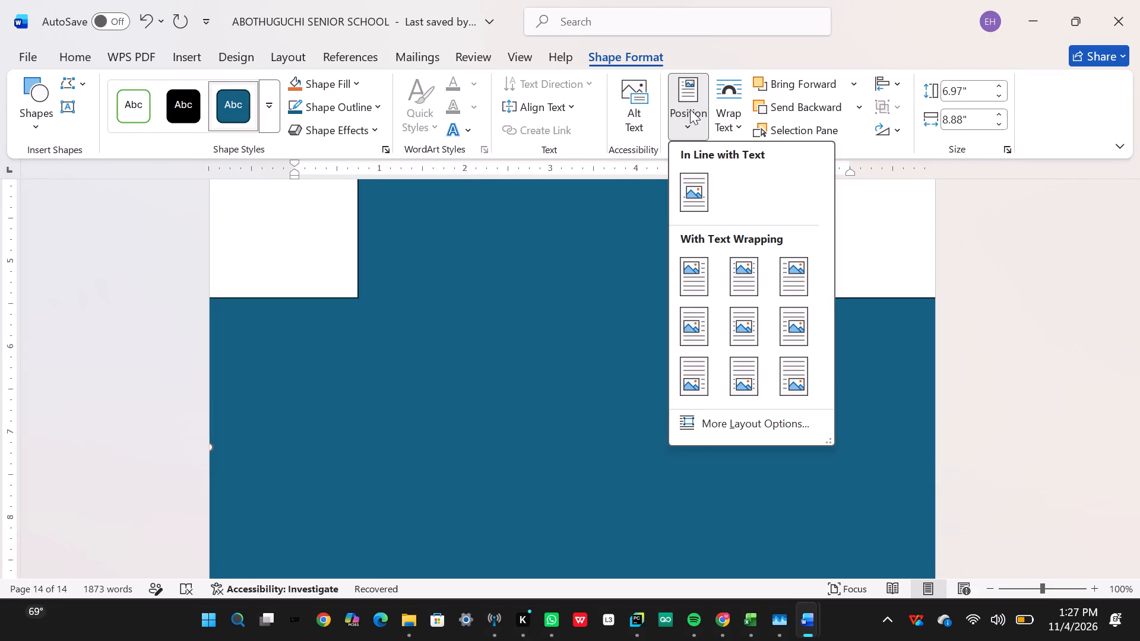
# Position the large cross shape at the top centre of the page with text wrapping.
pyautogui.click(746, 289)
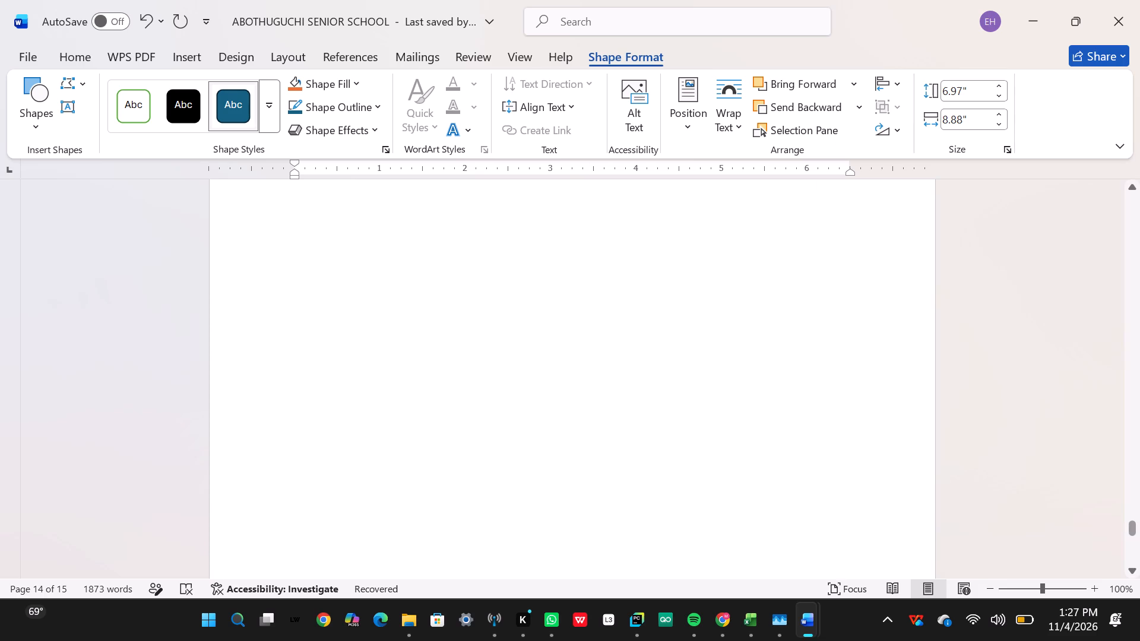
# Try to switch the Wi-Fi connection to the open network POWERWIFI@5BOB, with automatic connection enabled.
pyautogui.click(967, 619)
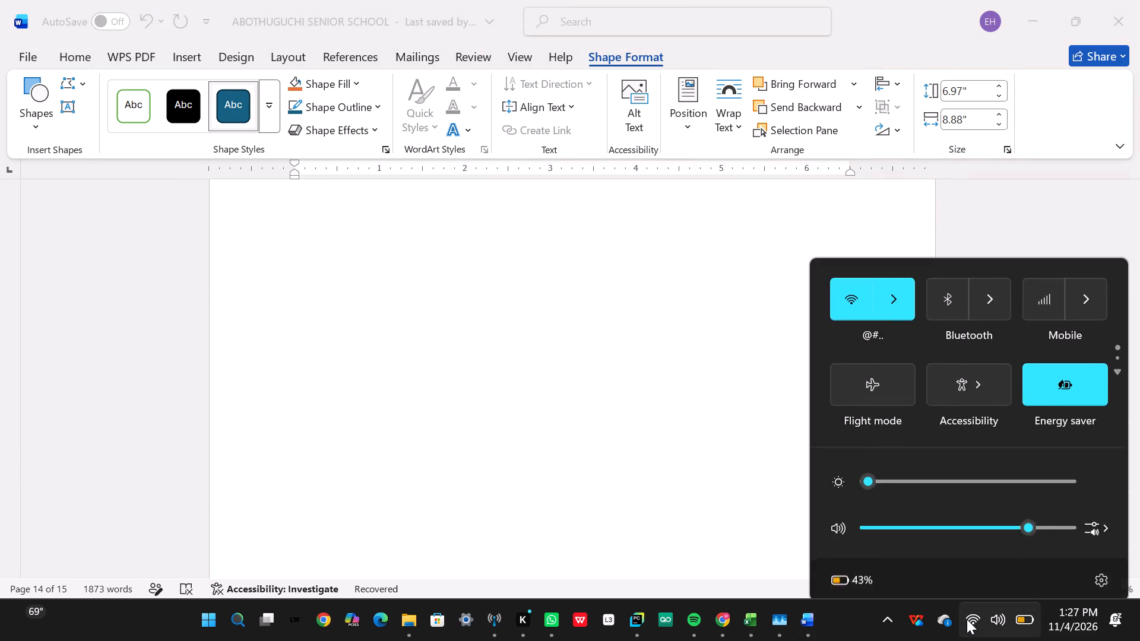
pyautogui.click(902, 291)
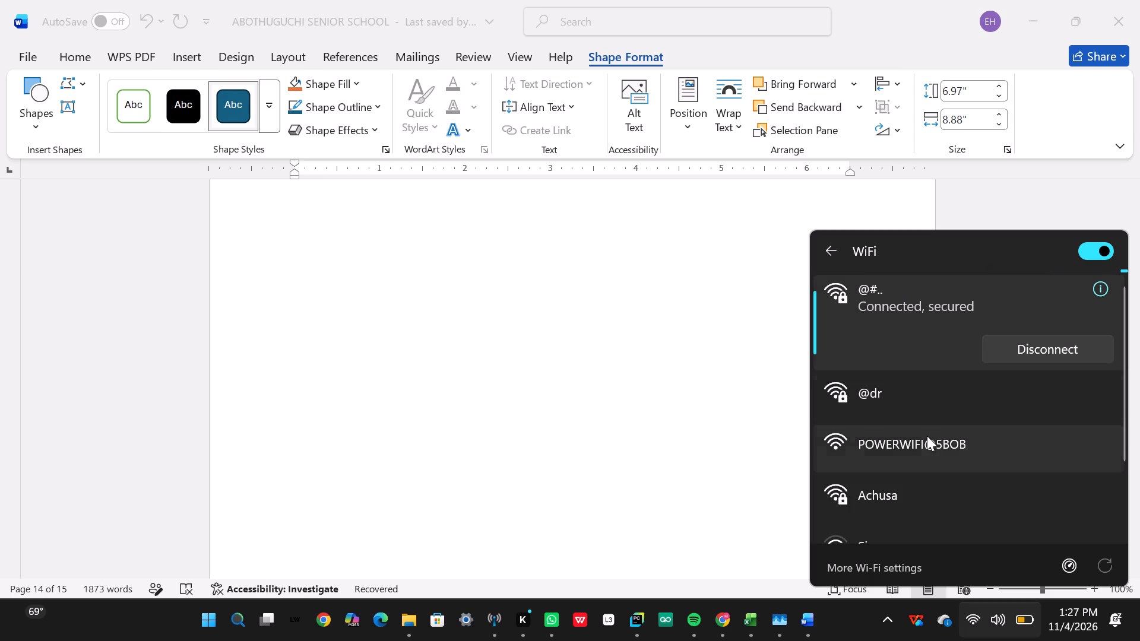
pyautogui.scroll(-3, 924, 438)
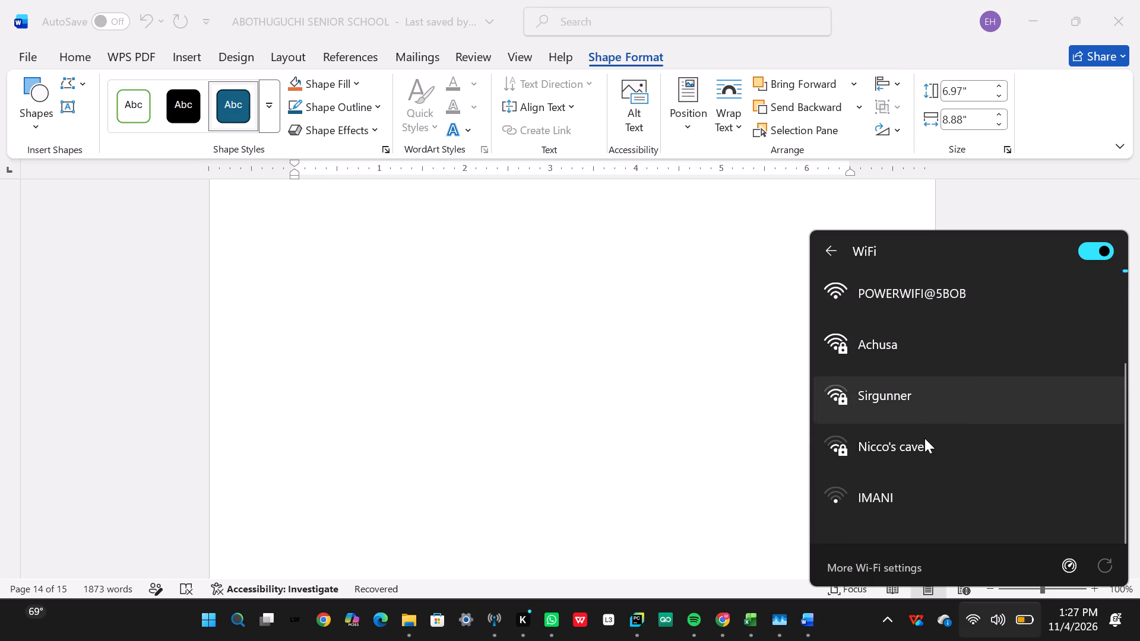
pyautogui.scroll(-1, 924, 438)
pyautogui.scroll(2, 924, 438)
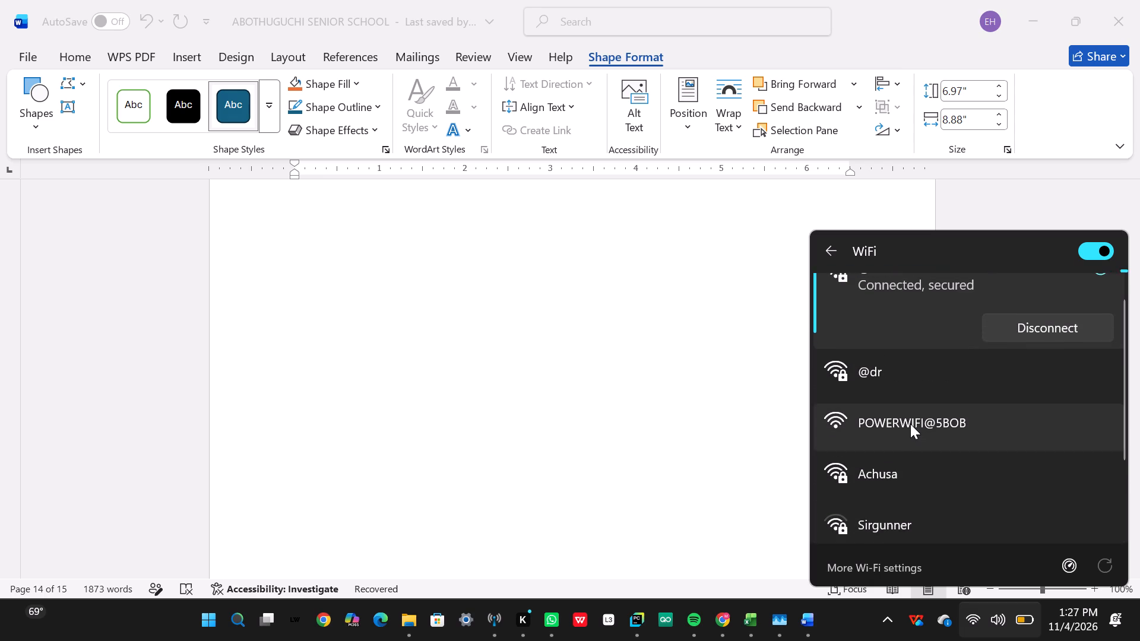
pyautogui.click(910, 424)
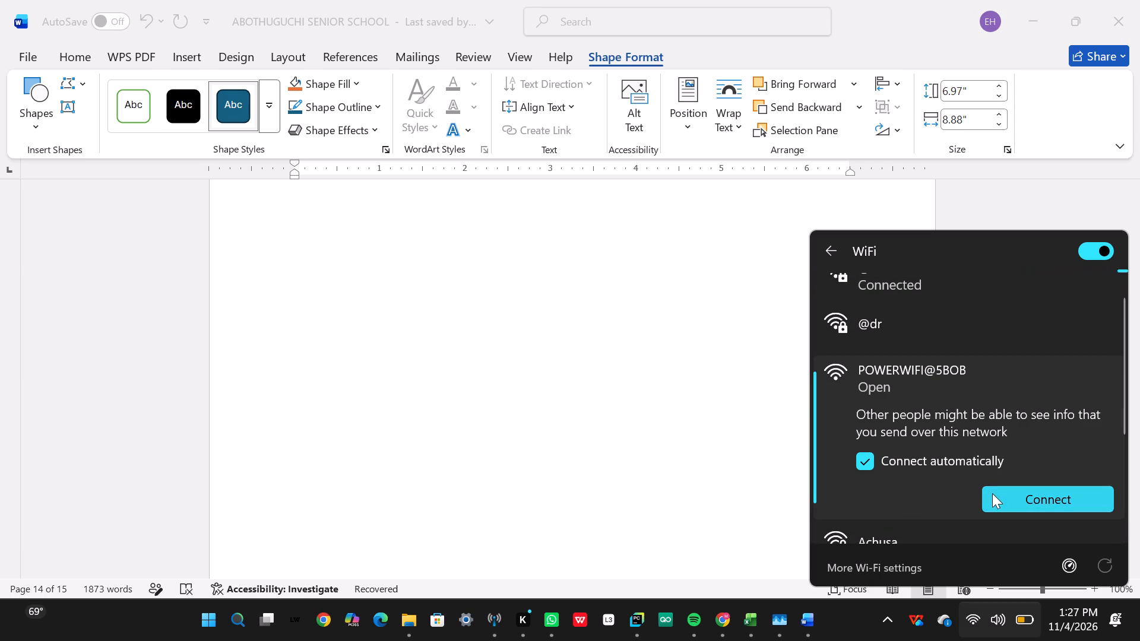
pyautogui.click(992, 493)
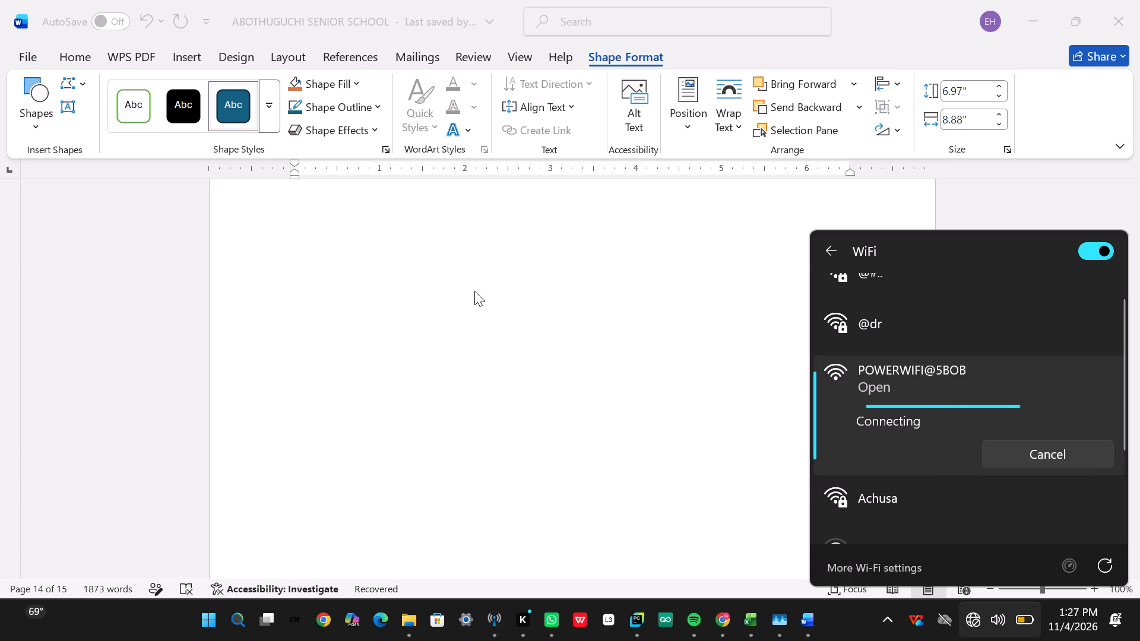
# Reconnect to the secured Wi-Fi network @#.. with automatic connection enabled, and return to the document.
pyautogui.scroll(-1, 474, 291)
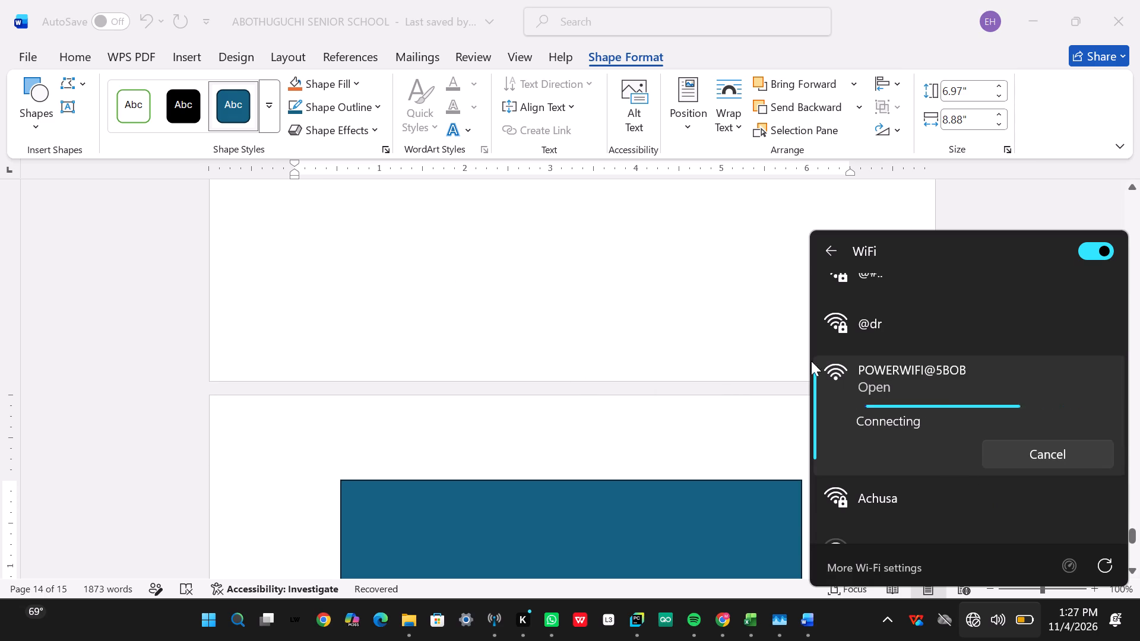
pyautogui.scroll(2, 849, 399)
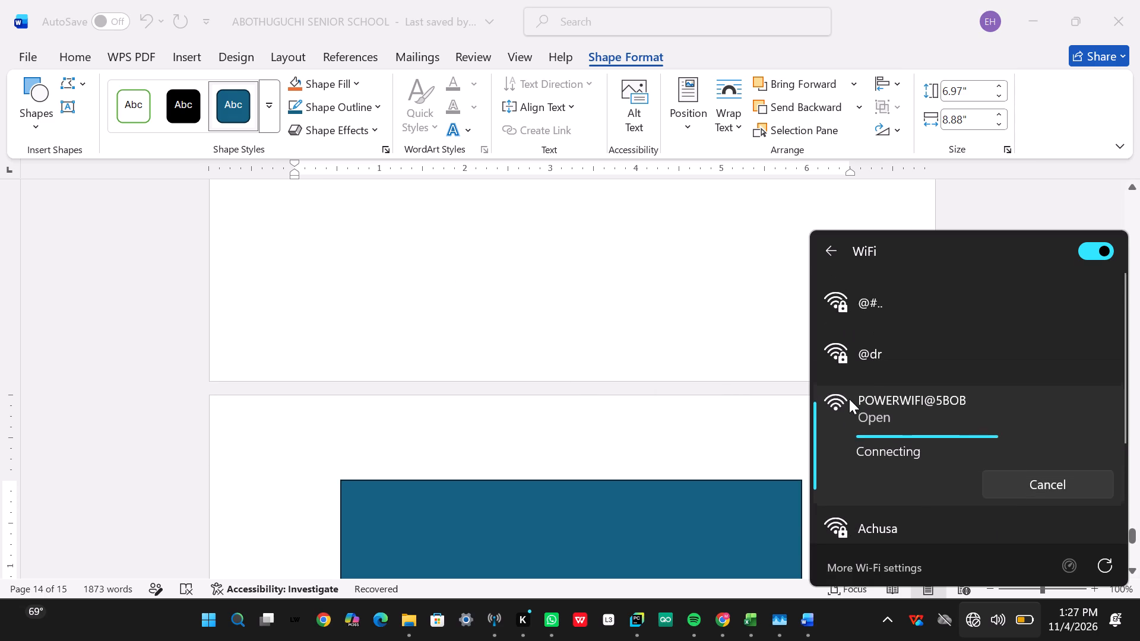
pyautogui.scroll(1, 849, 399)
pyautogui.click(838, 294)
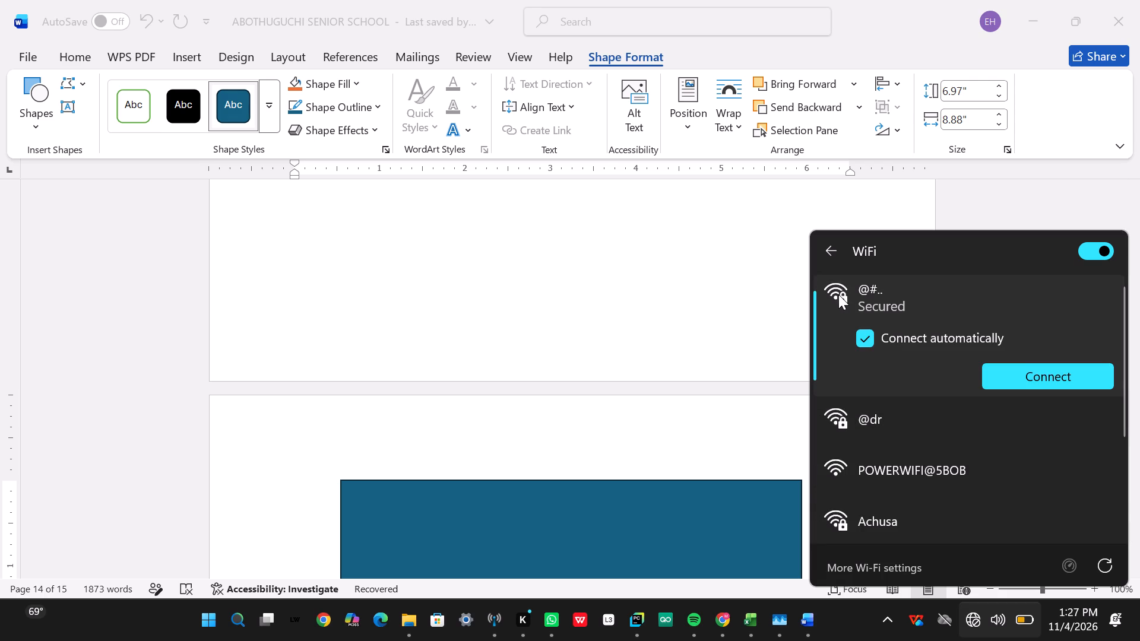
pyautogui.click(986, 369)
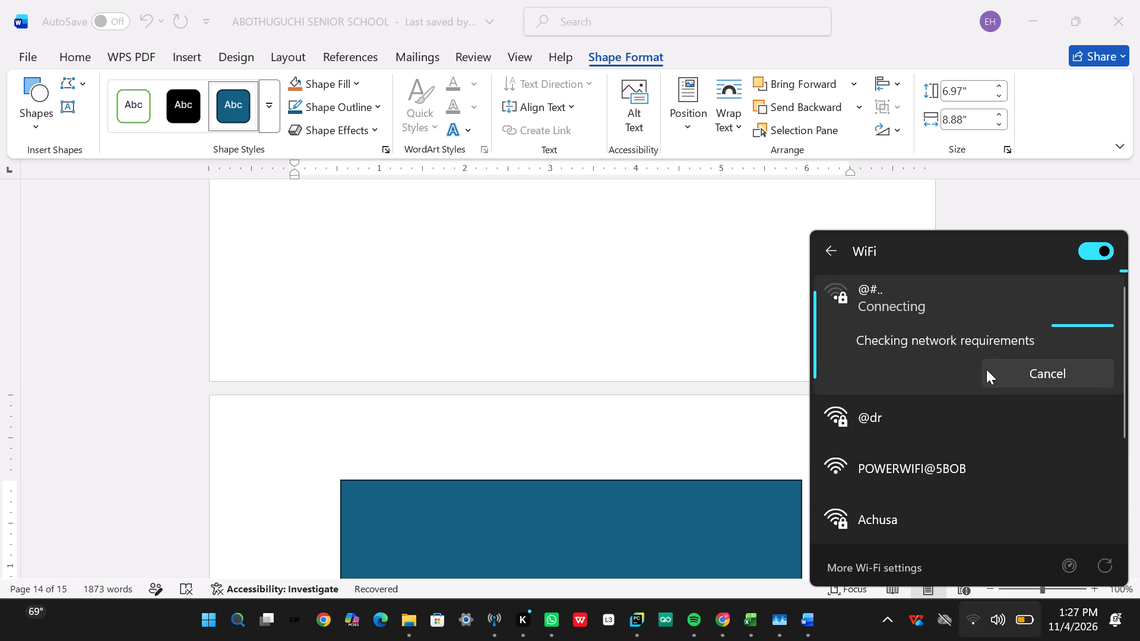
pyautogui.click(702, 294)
# Apply the dark blue filled preset style to the cross shape on the last page.
pyautogui.scroll(1, 702, 294)
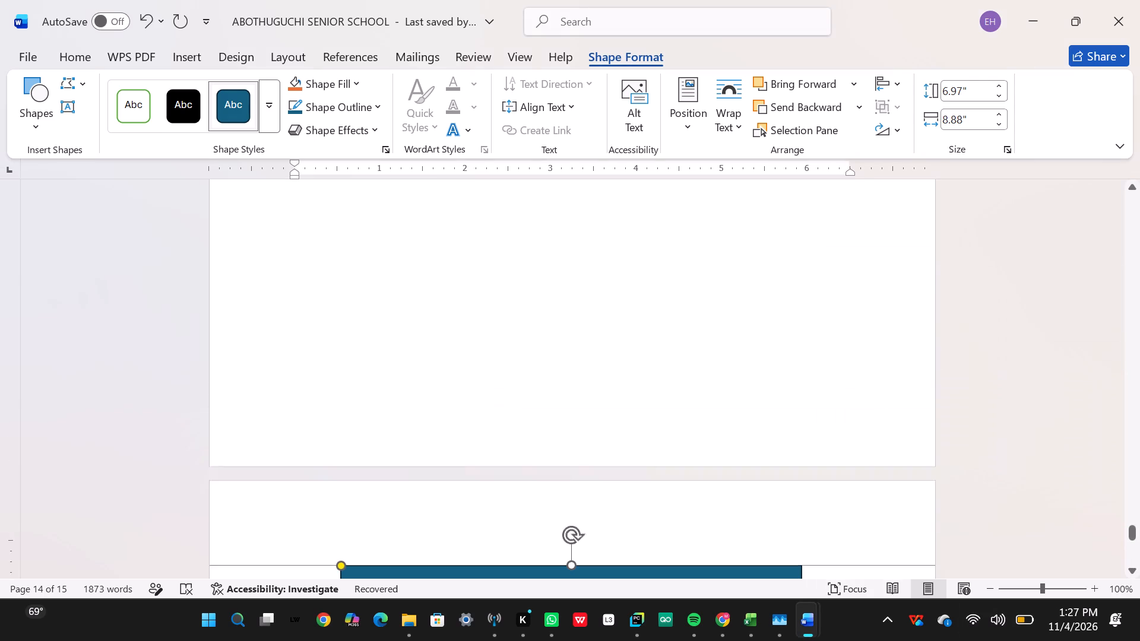
pyautogui.scroll(1, 702, 294)
pyautogui.scroll(-4, 702, 294)
pyautogui.scroll(2, 702, 294)
pyautogui.scroll(-3, 702, 294)
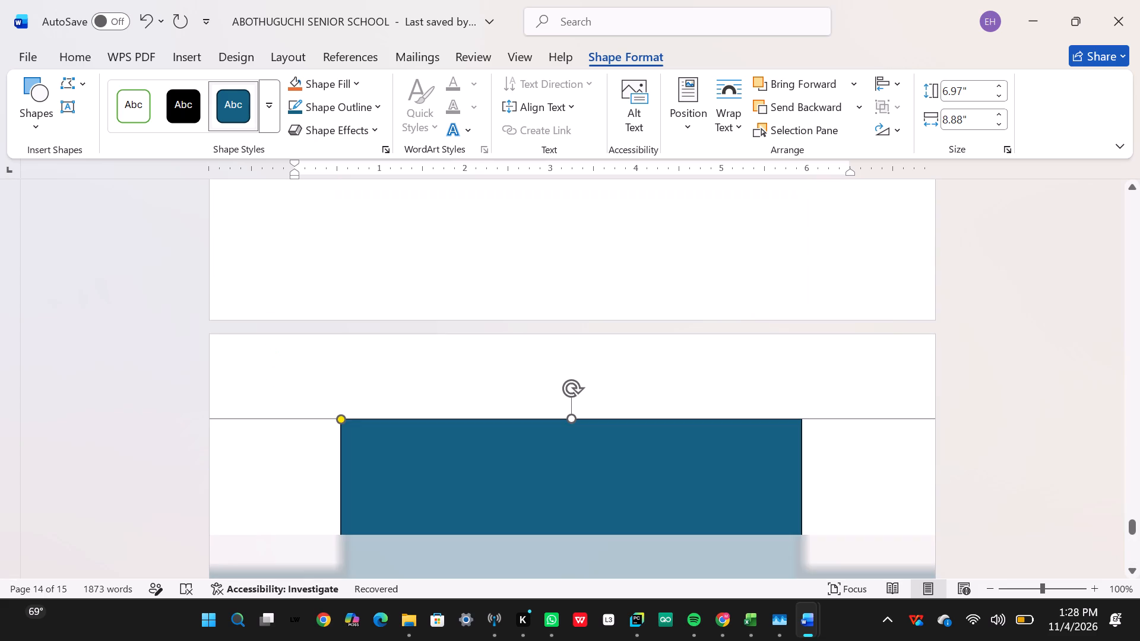
pyautogui.click(223, 105)
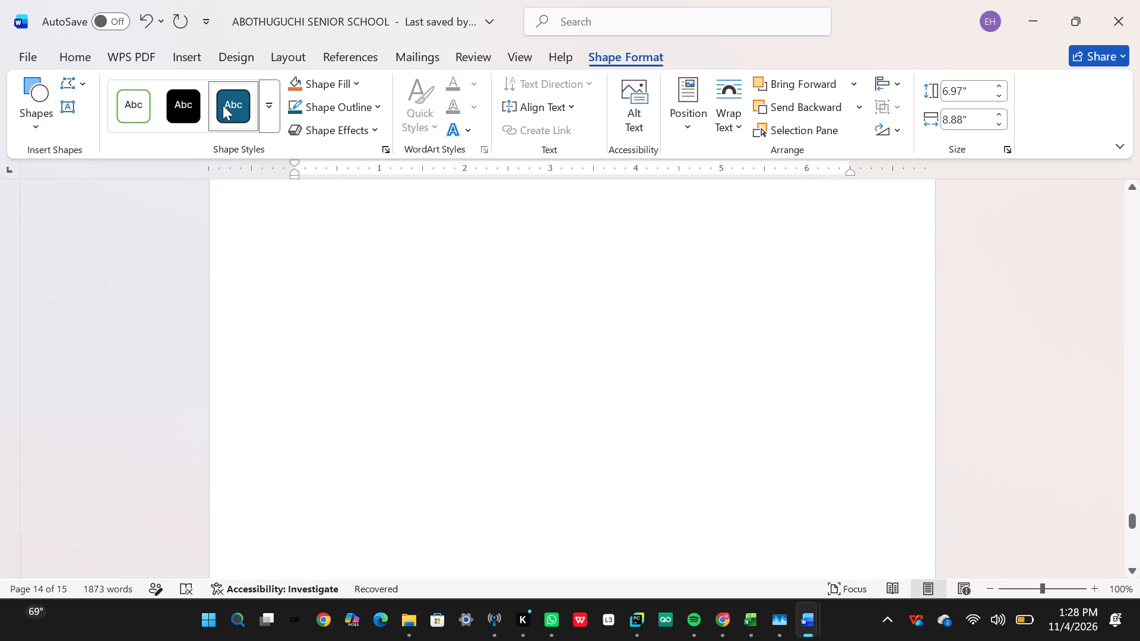
# Open the outline colour options for the cross shape.
pyautogui.scroll(2, 350, 234)
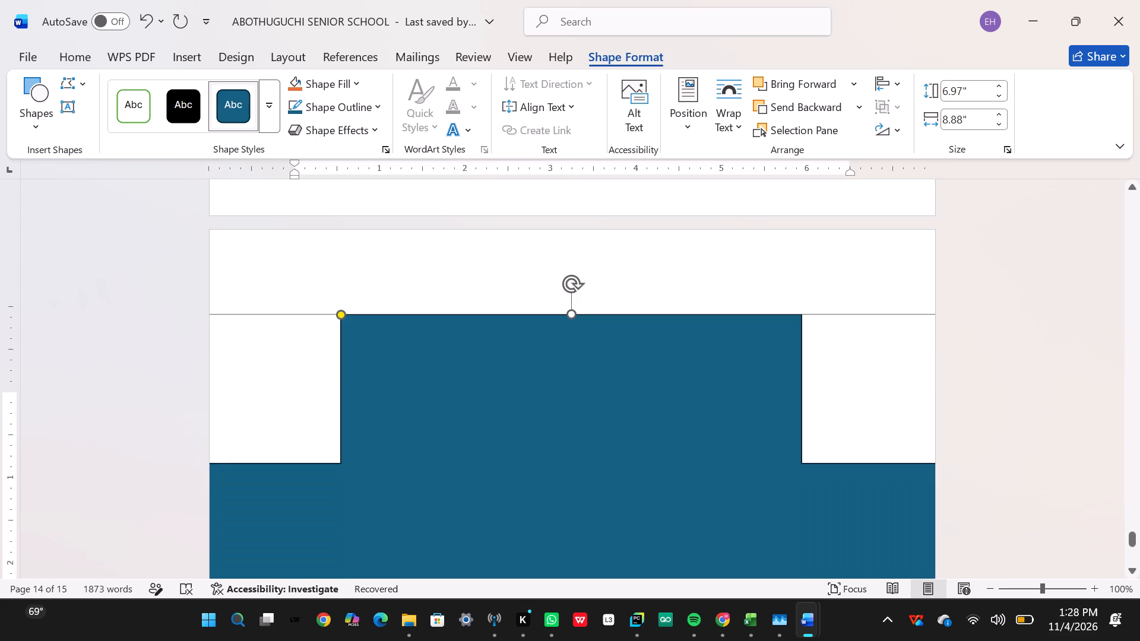
pyautogui.click(315, 105)
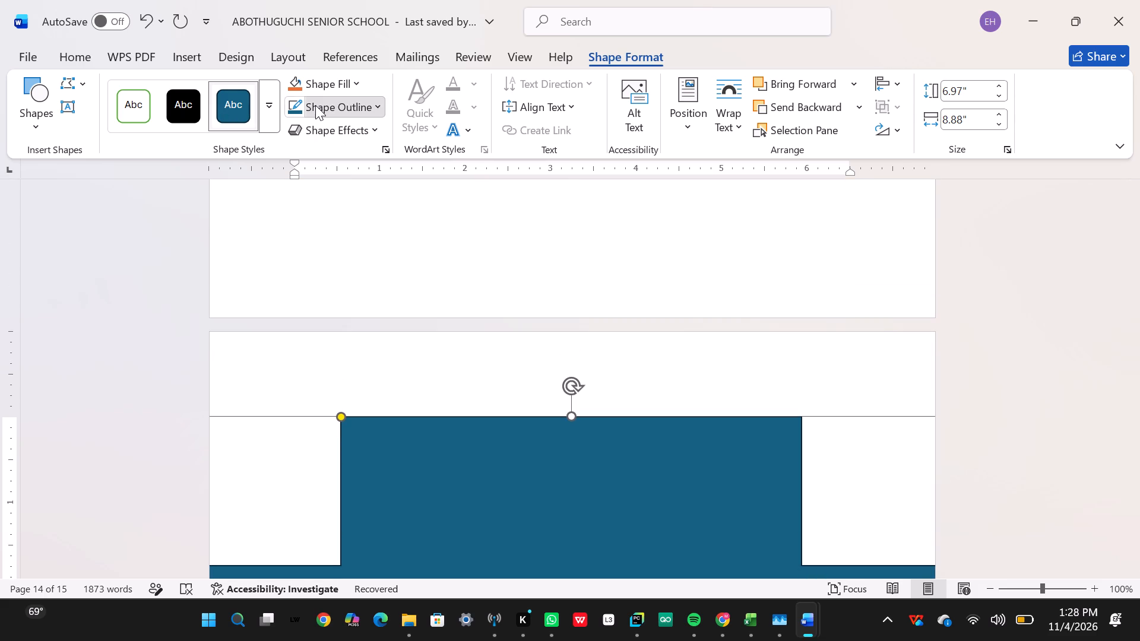
pyautogui.doubleClick(315, 105)
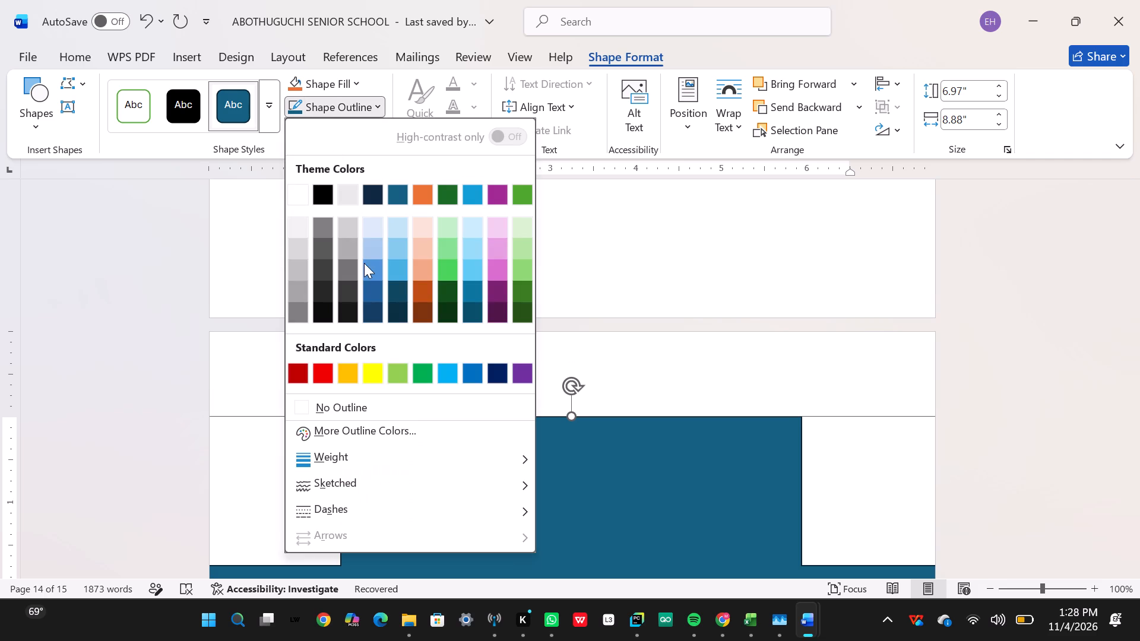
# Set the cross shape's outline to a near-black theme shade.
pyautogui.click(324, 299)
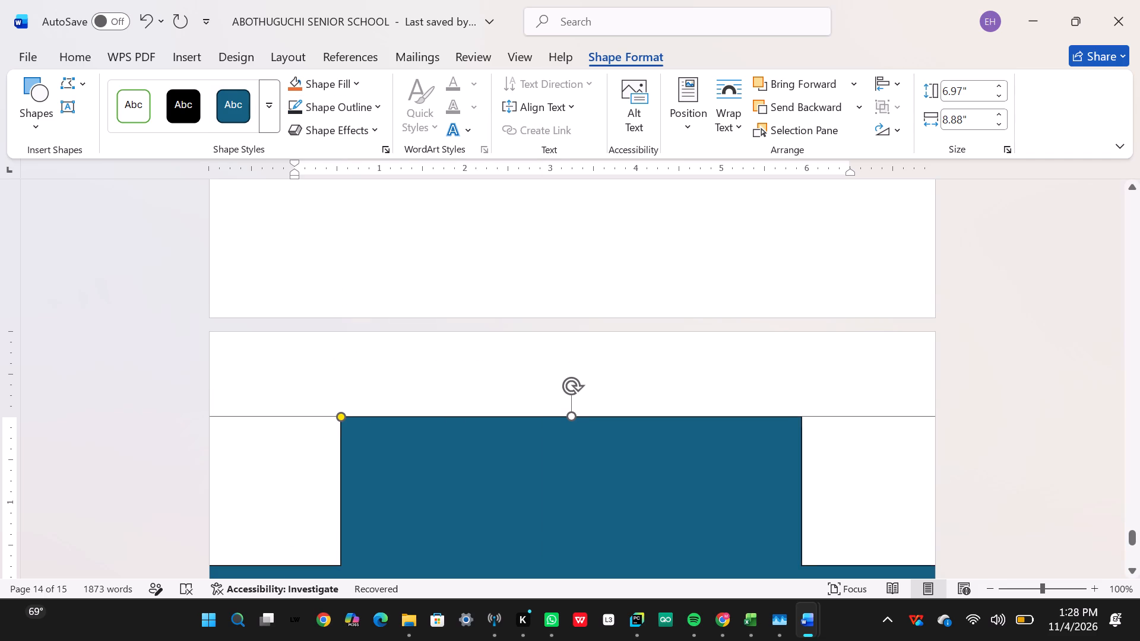
# Look back through the exam questions and airplane photos, from the cross shape up to the chart on the first page.
pyautogui.scroll(20, 324, 299)
pyautogui.scroll(20, 324, 299)
pyautogui.scroll(6, 324, 299)
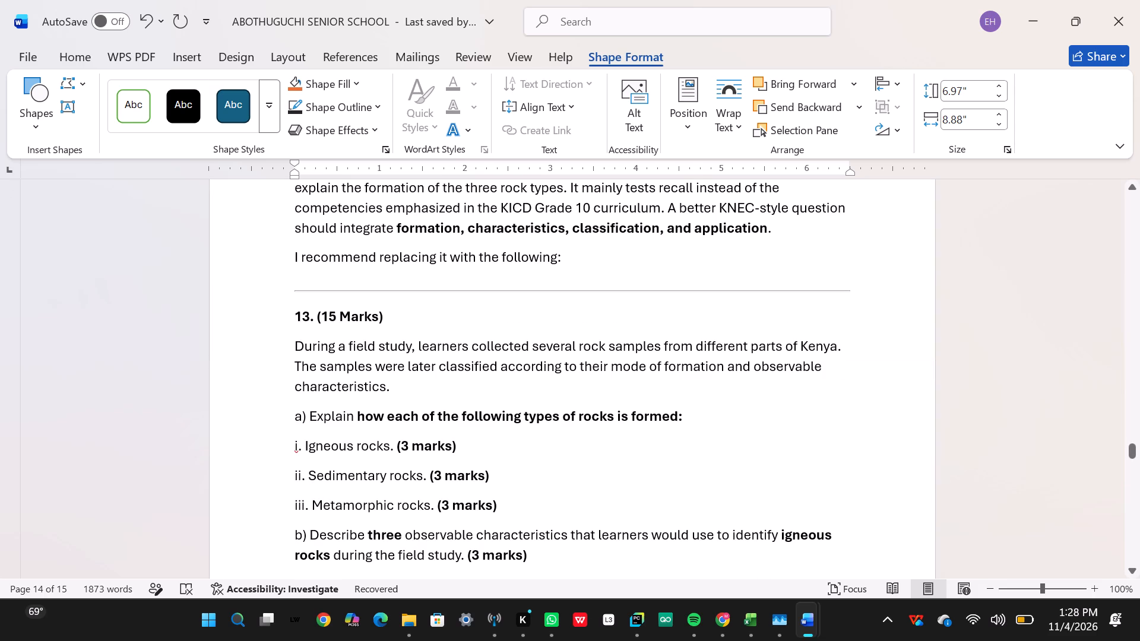
pyautogui.scroll(5, 312, 284)
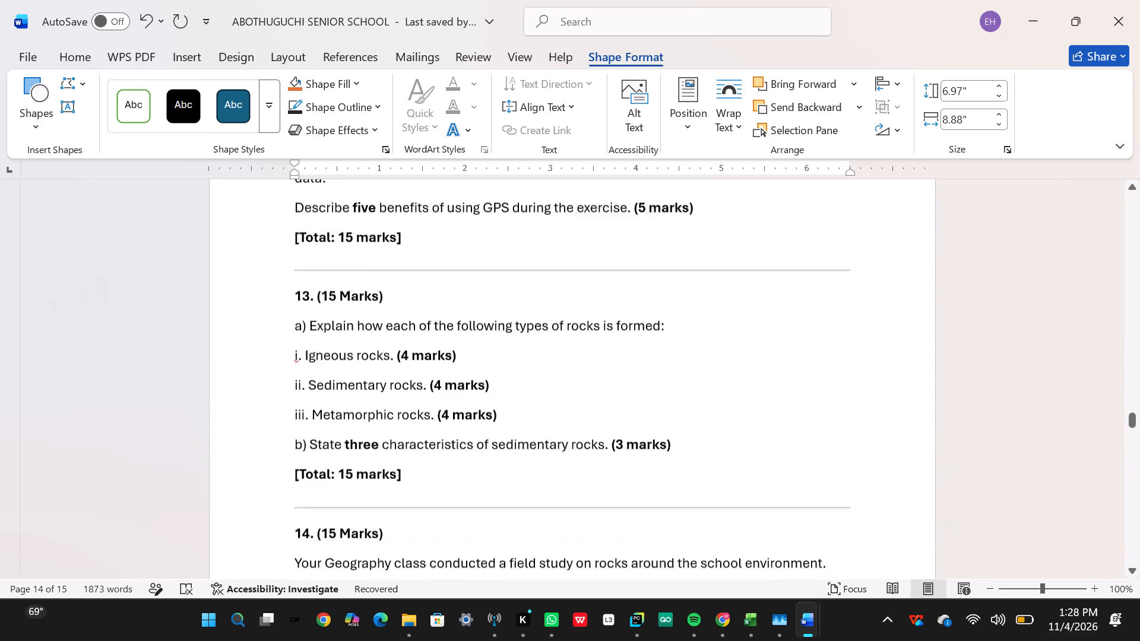
pyautogui.scroll(6, 312, 284)
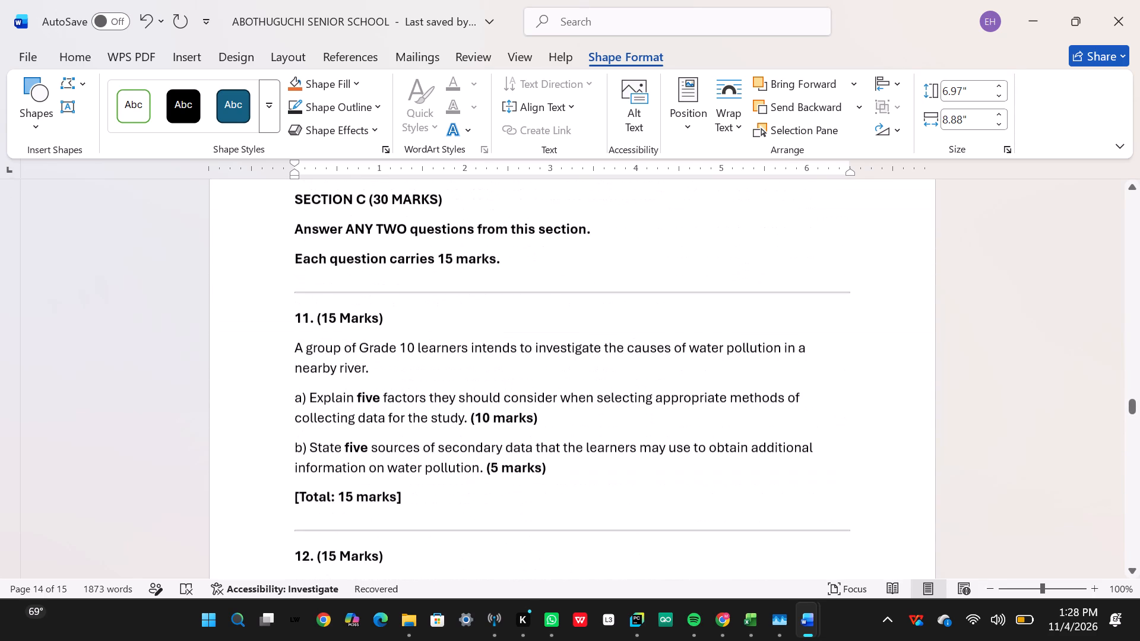
pyautogui.scroll(6, 312, 284)
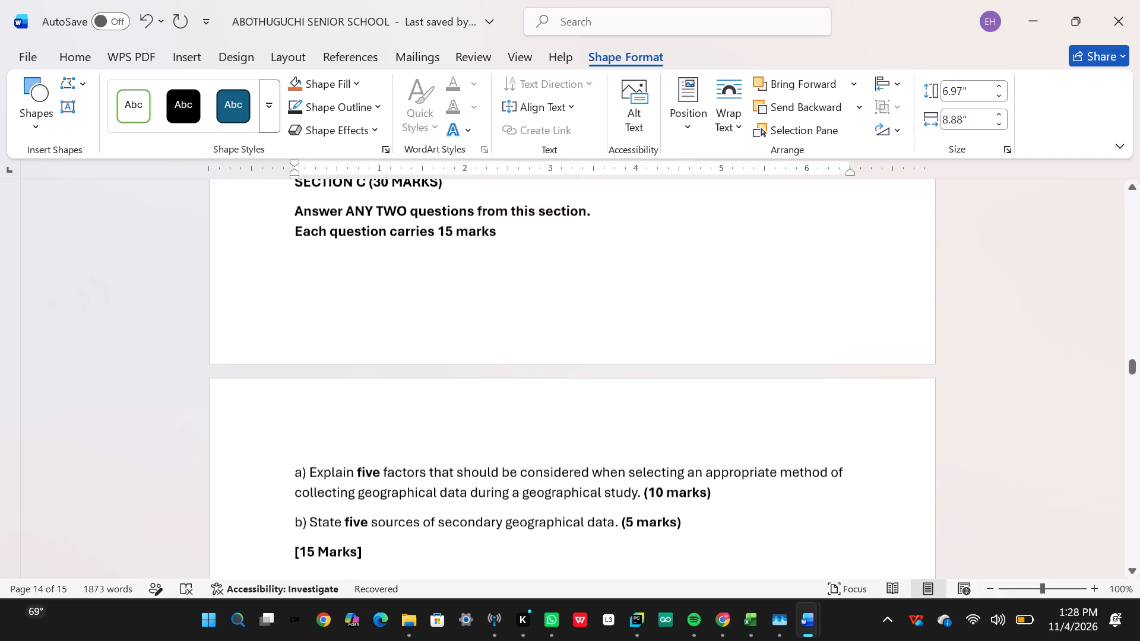
pyautogui.scroll(13, 312, 284)
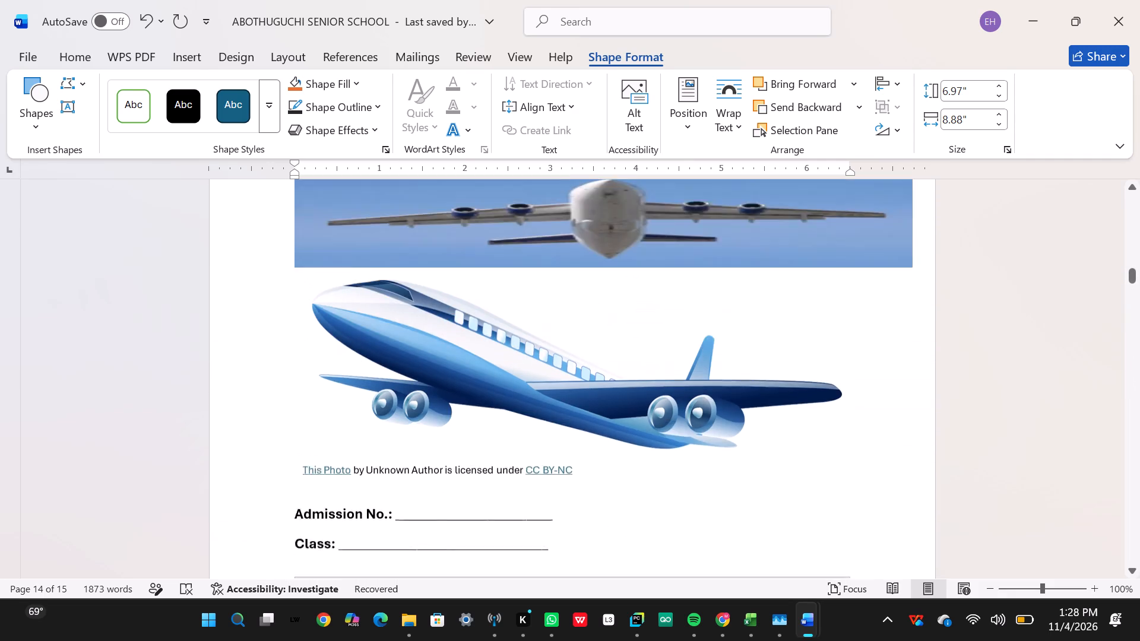
pyautogui.scroll(3, 312, 284)
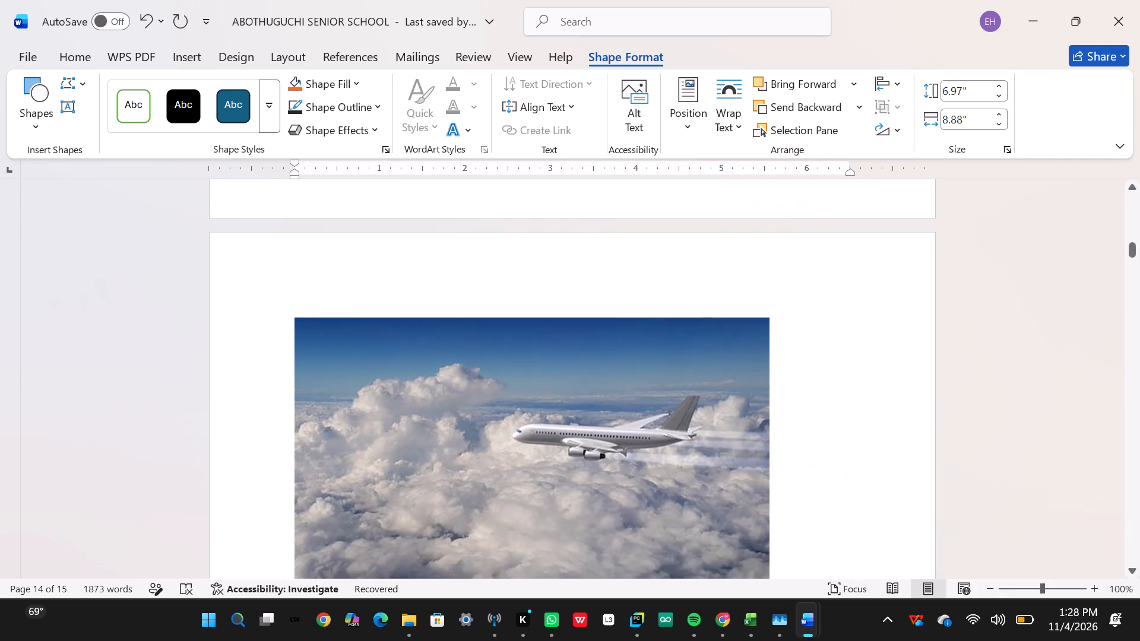
pyautogui.scroll(3, 312, 284)
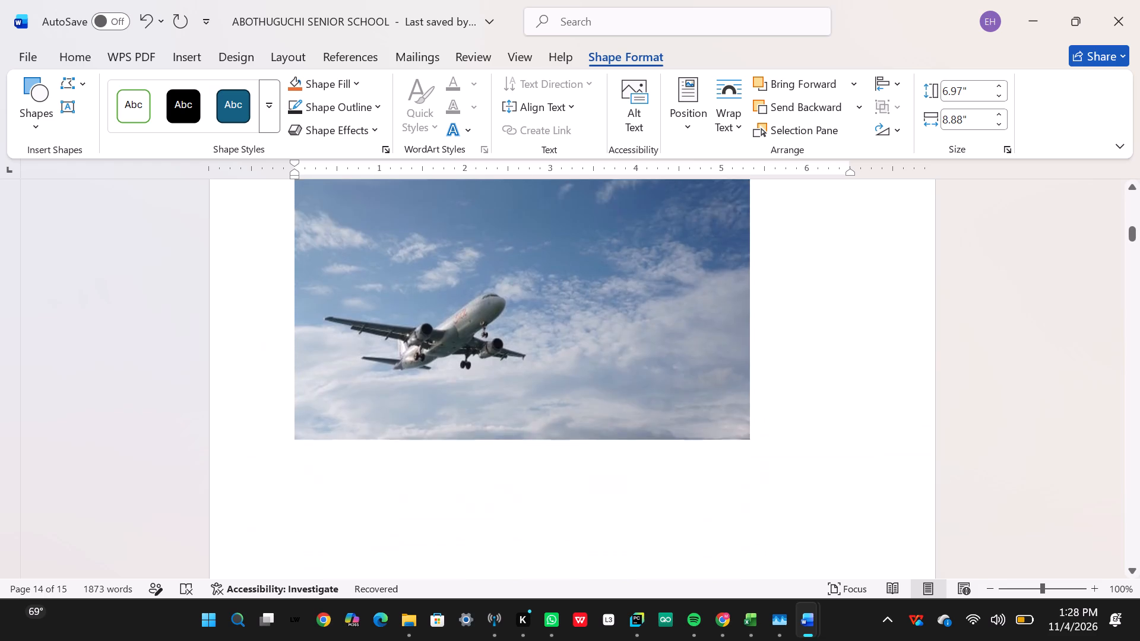
pyautogui.scroll(5, 312, 284)
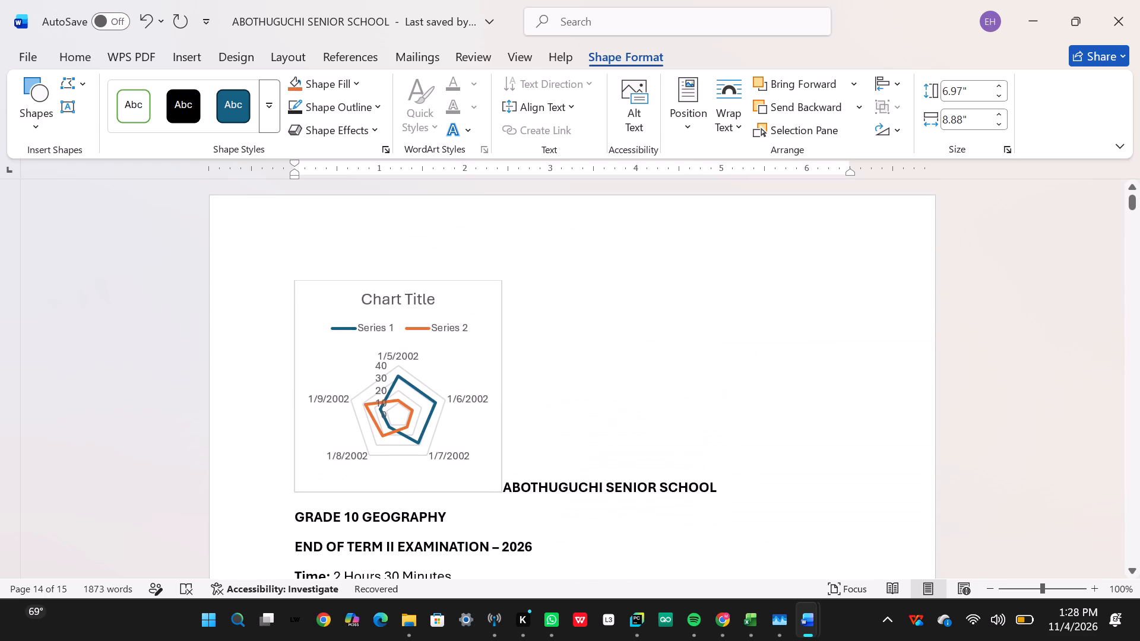
# Look over the first page's chart, the airplane photos and the exam questions around Section C.
pyautogui.scroll(-6, 484, 347)
pyautogui.scroll(3, 484, 347)
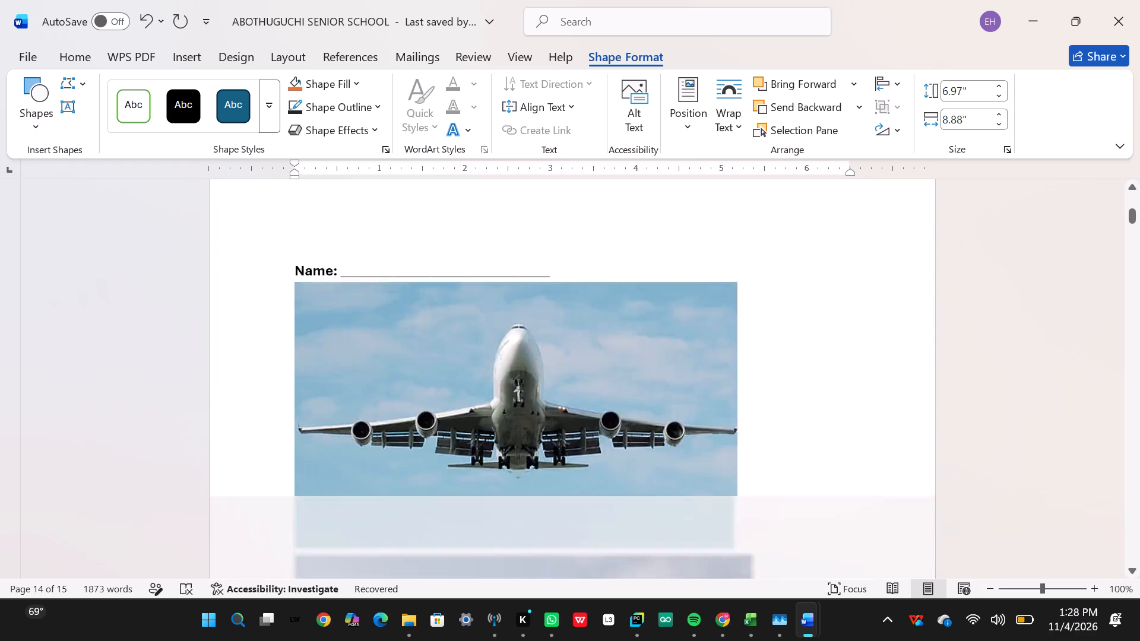
pyautogui.scroll(-4, 484, 347)
pyautogui.scroll(3, 484, 347)
pyautogui.scroll(-4, 484, 347)
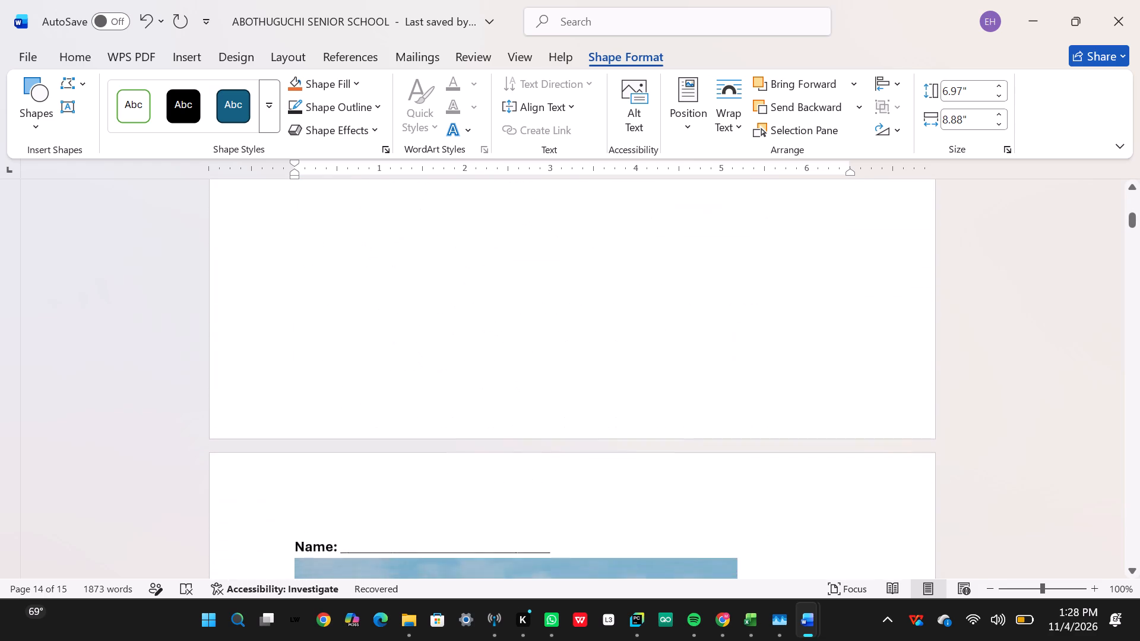
pyautogui.scroll(-3, 484, 347)
pyautogui.scroll(8, 484, 347)
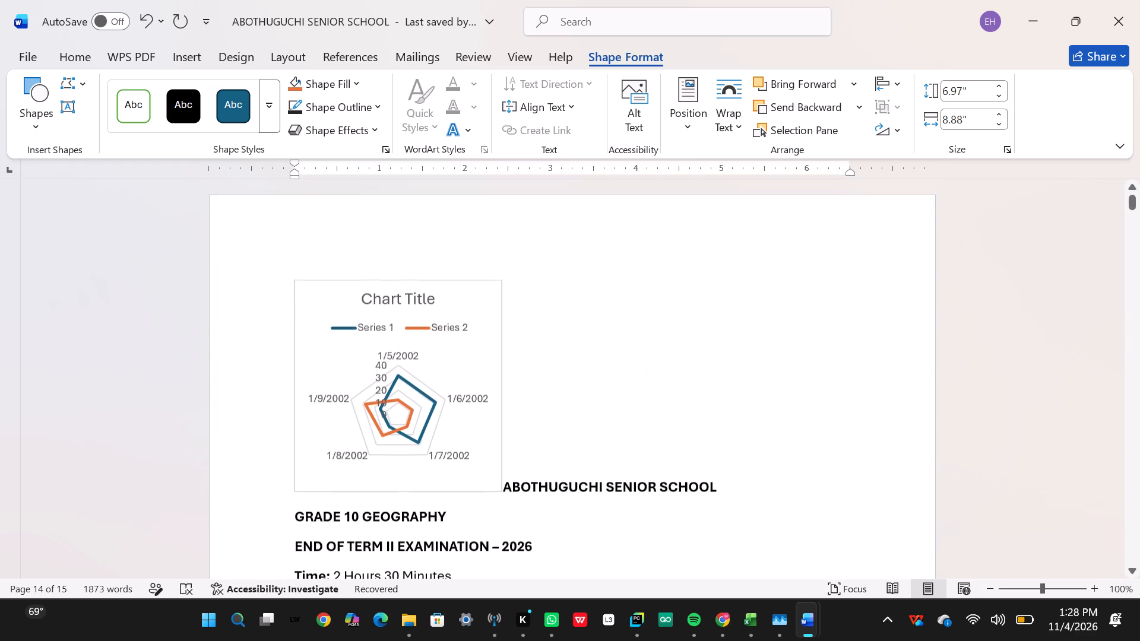
pyautogui.scroll(-10, 484, 347)
pyautogui.scroll(1, 484, 347)
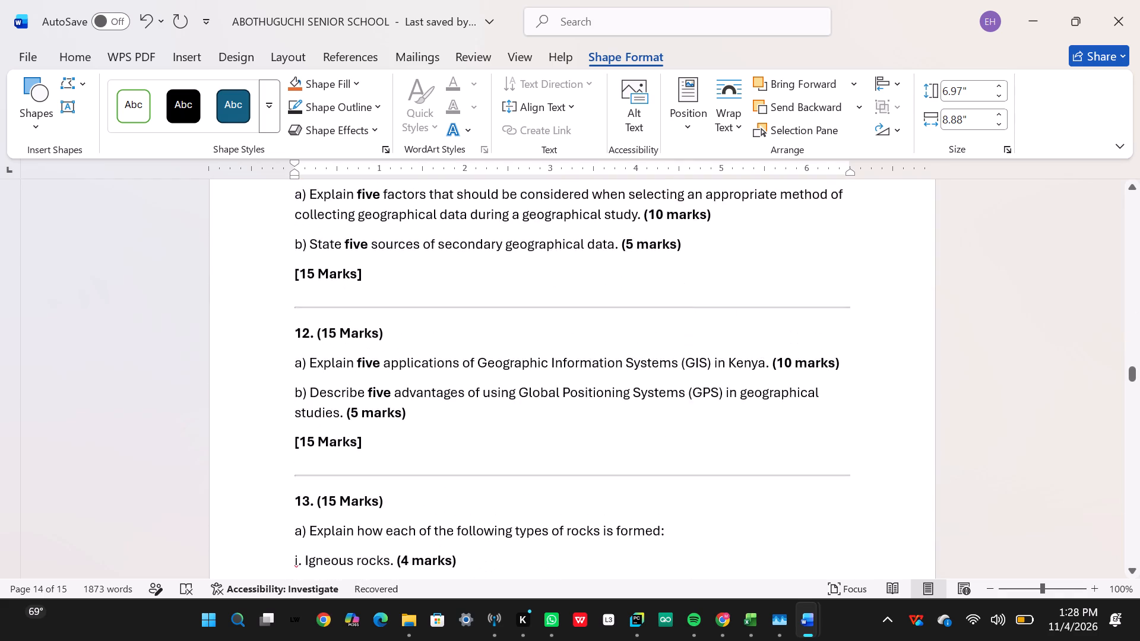
pyautogui.scroll(5, 484, 347)
pyautogui.scroll(-2, 484, 347)
# Set the cross shape's outline colour to standard yellow.
pyautogui.click(349, 104)
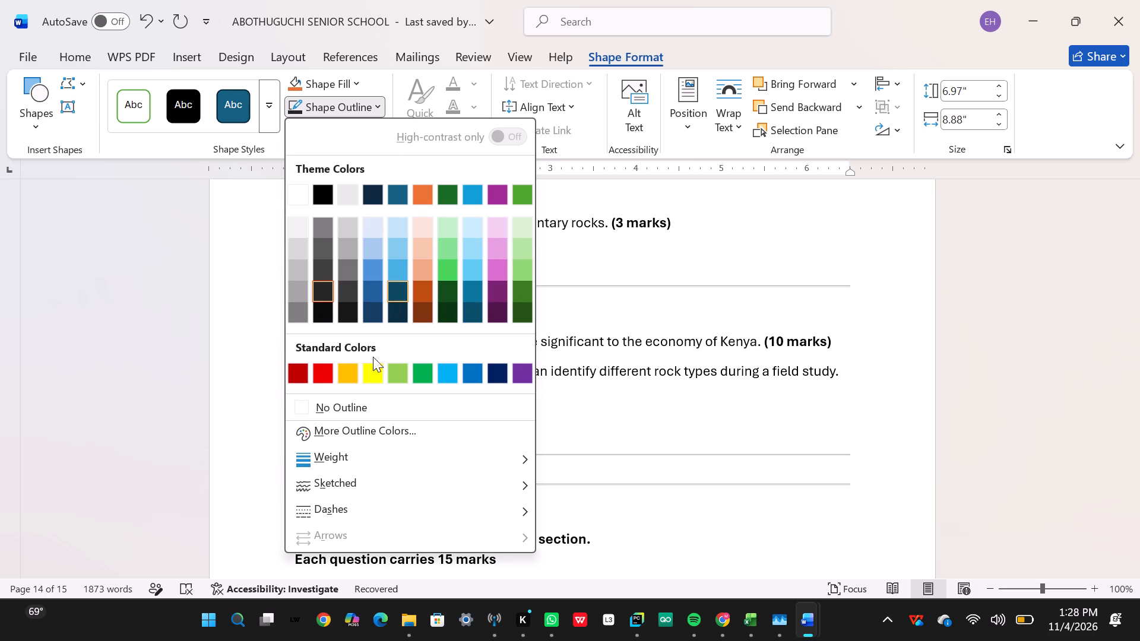
pyautogui.click(372, 374)
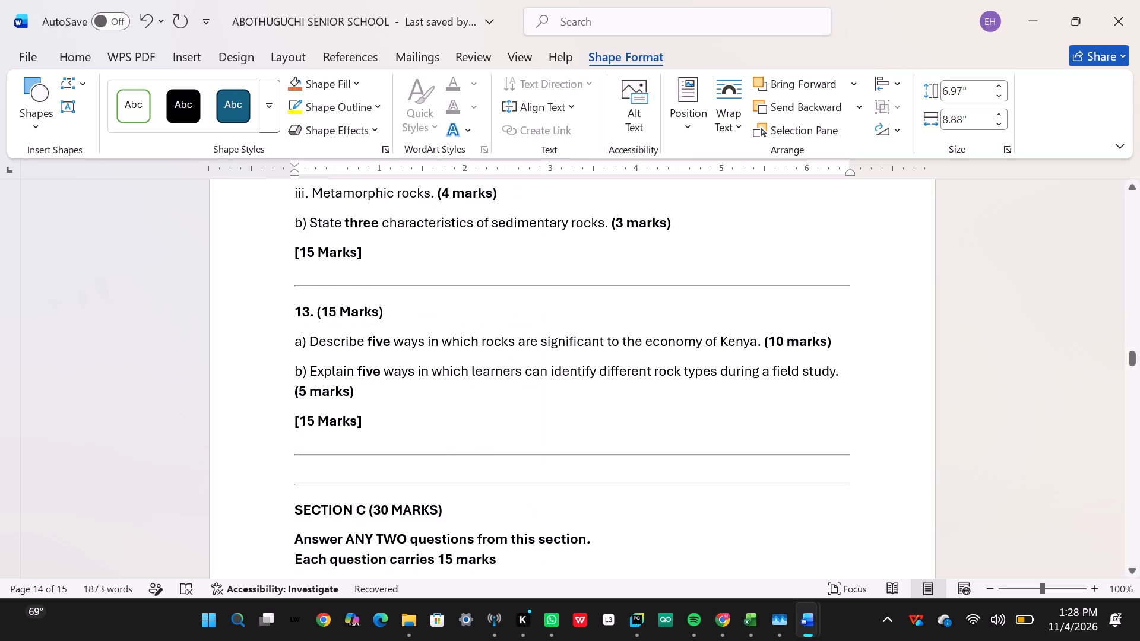
# Apply the No Soft Edges effect to the cross shape.
pyautogui.scroll(5, 460, 372)
pyautogui.scroll(-1, 460, 372)
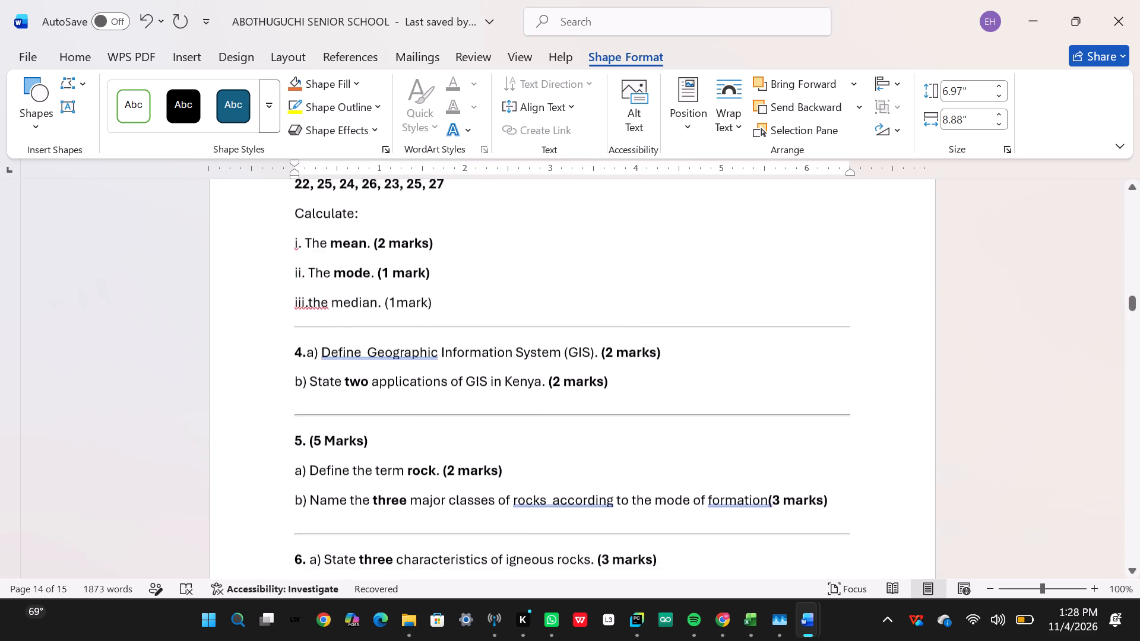
pyautogui.scroll(-1, 460, 372)
pyautogui.scroll(6, 460, 372)
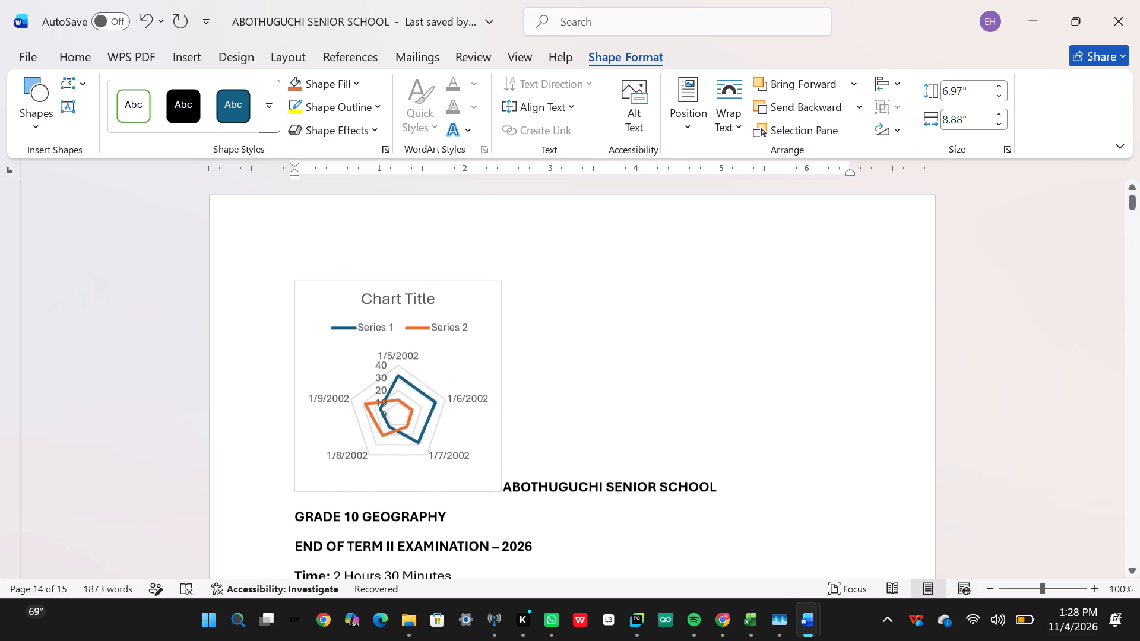
pyautogui.click(357, 137)
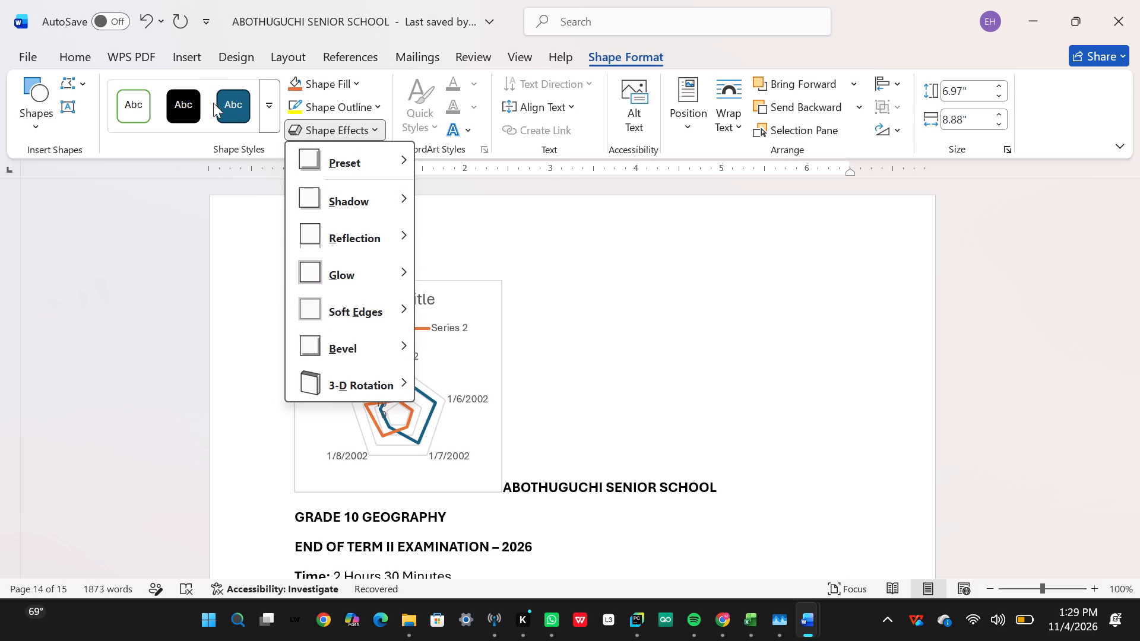
pyautogui.click(329, 268)
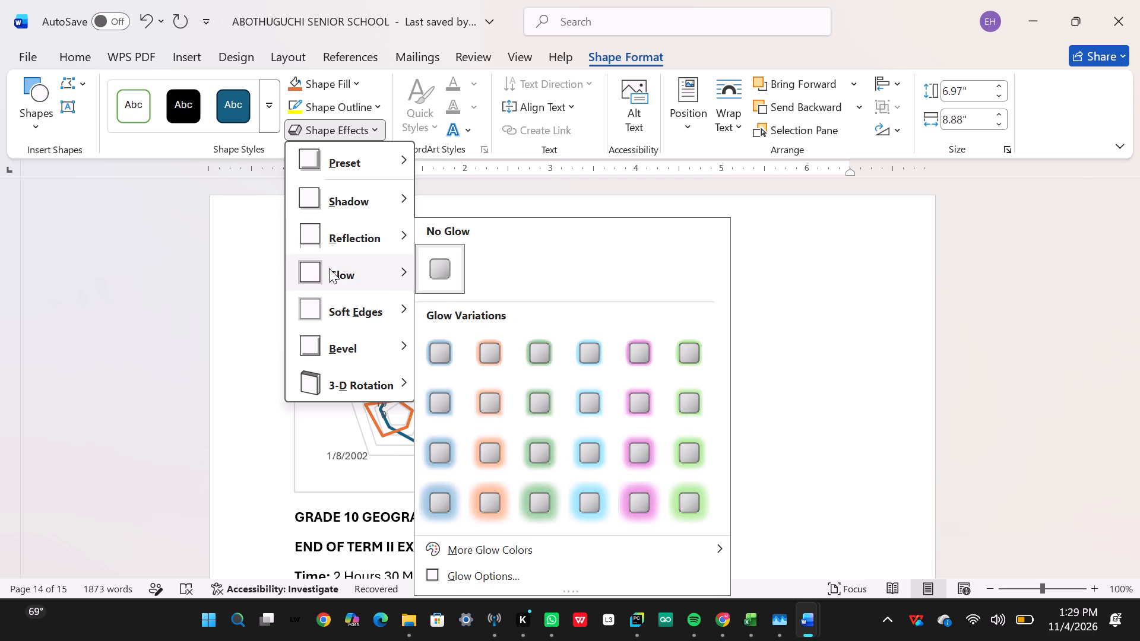
pyautogui.click(349, 323)
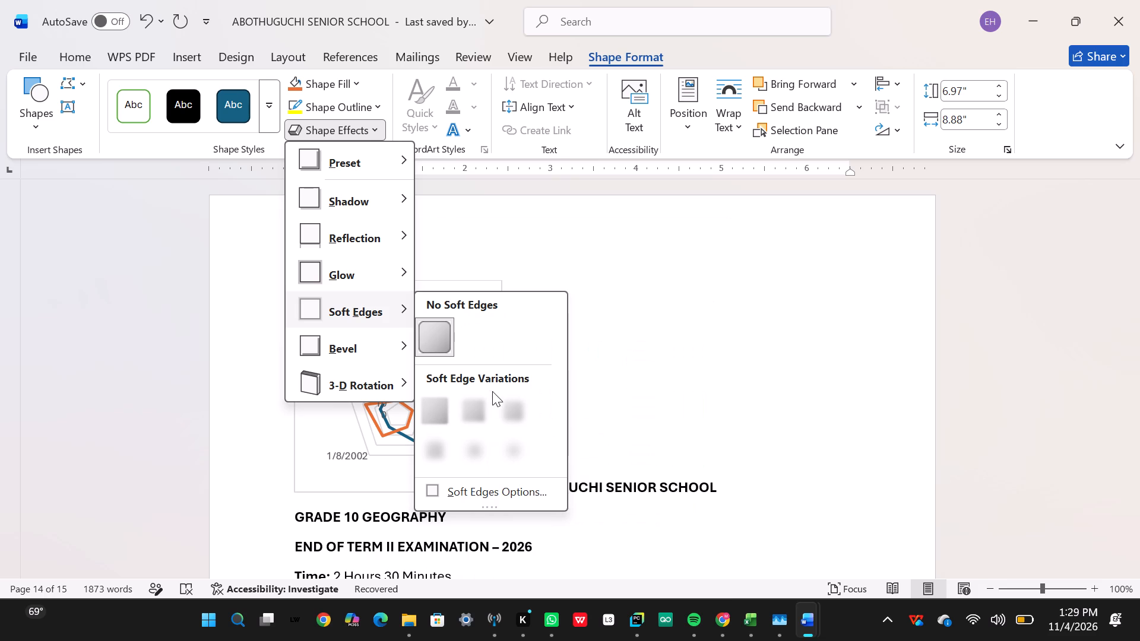
pyautogui.click(433, 335)
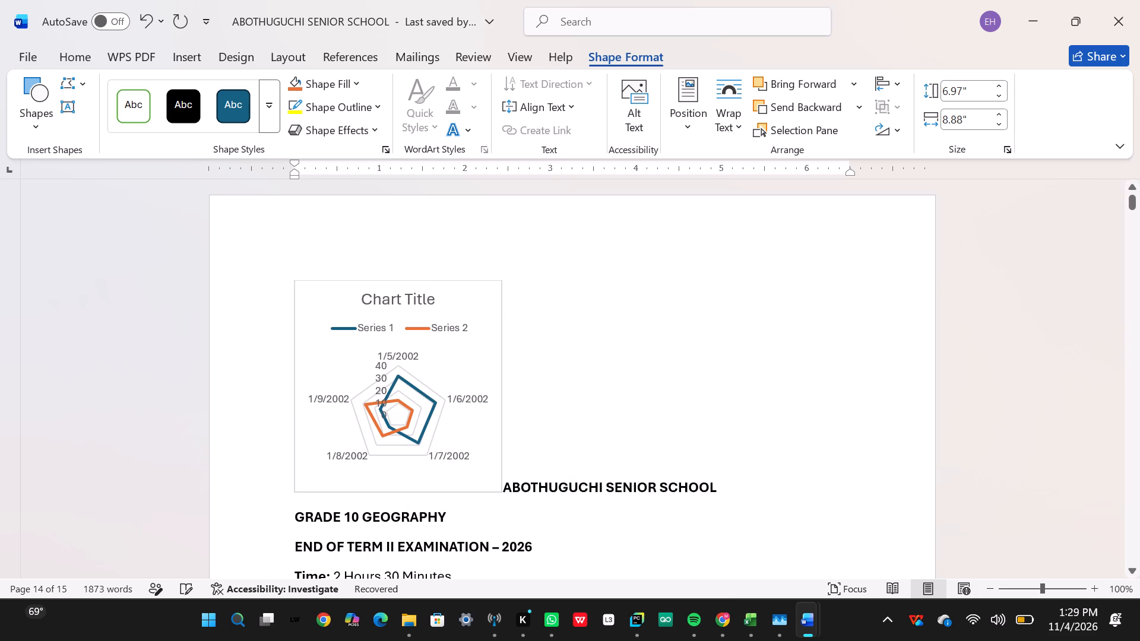
# Set the cross shape's fill to the dark teal theme colour.
pyautogui.scroll(-1, 454, 375)
pyautogui.scroll(3, 454, 375)
pyautogui.scroll(-2, 454, 375)
pyautogui.scroll(3, 454, 375)
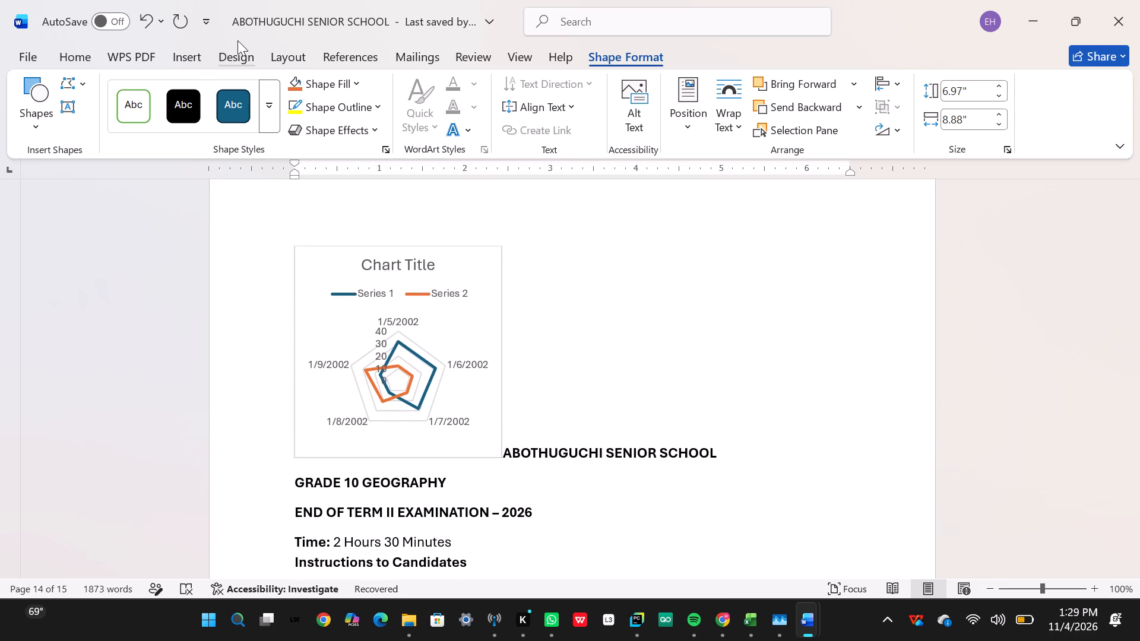
pyautogui.click(321, 91)
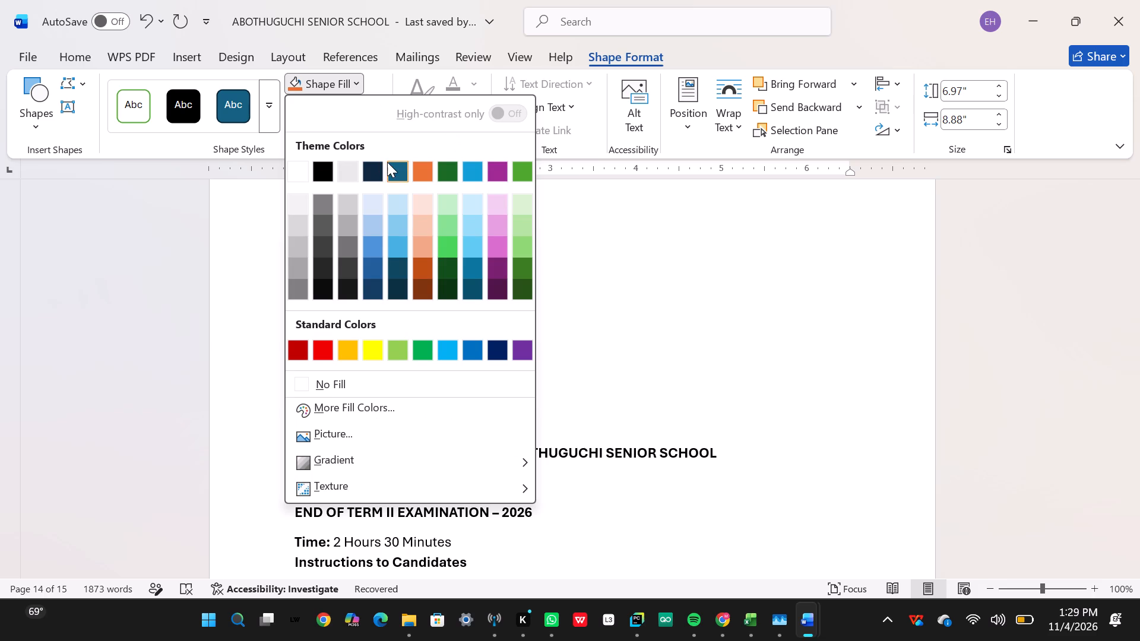
pyautogui.click(390, 164)
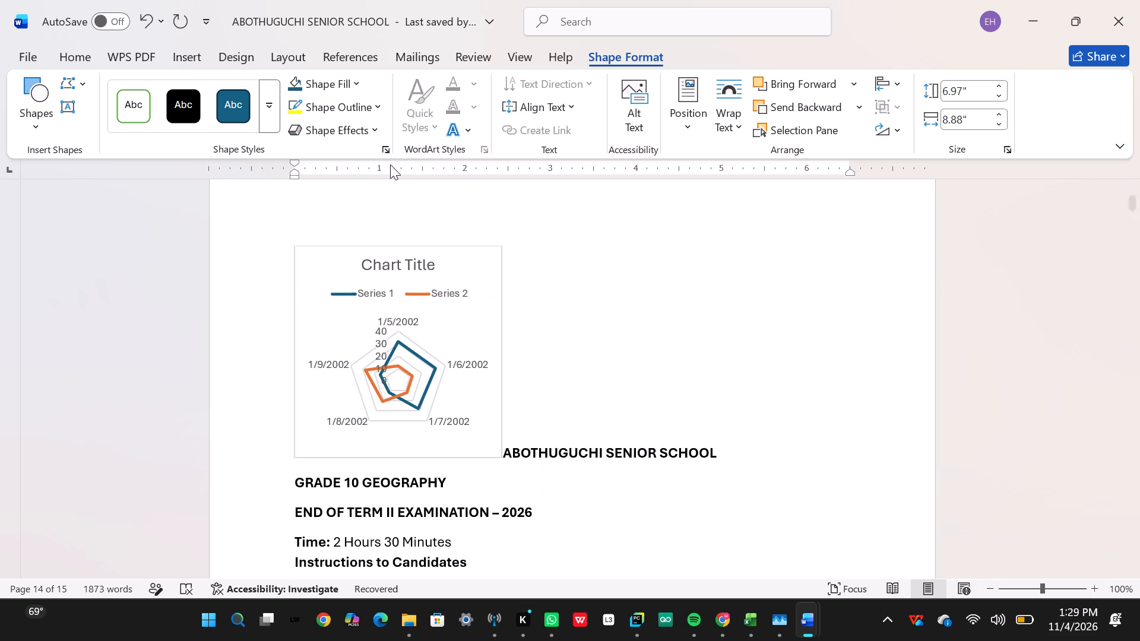
# Look over the chart, the candidate instructions and the first airplane photo on the opening pages.
pyautogui.scroll(-1, 390, 164)
pyautogui.scroll(-3, 433, 280)
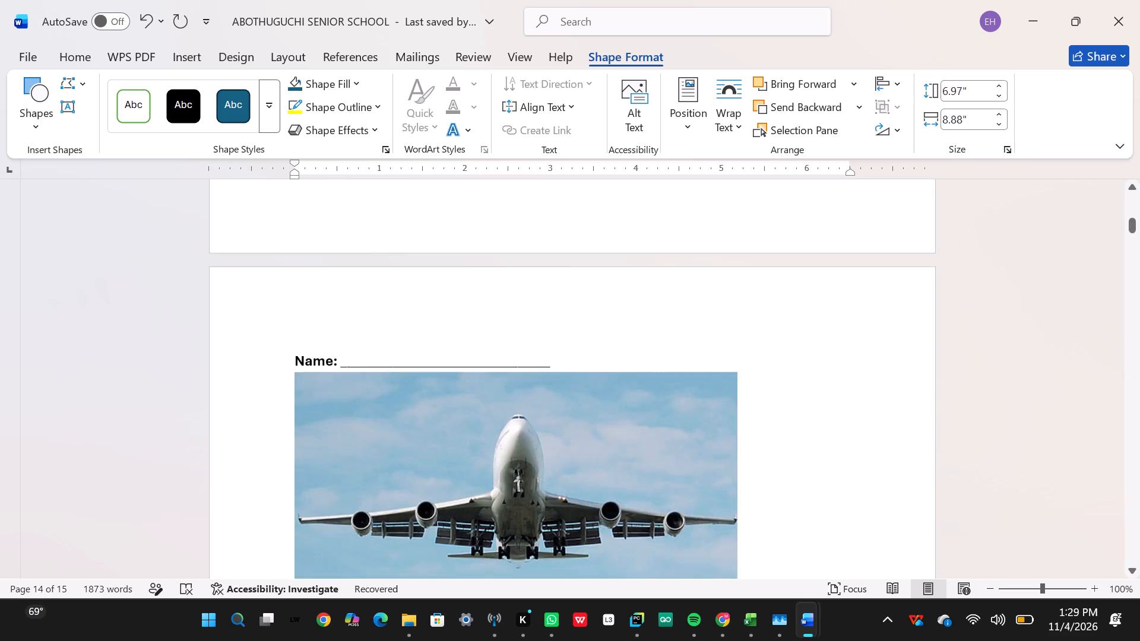
pyautogui.scroll(3, 433, 280)
pyautogui.scroll(-2, 433, 280)
pyautogui.scroll(5, 433, 280)
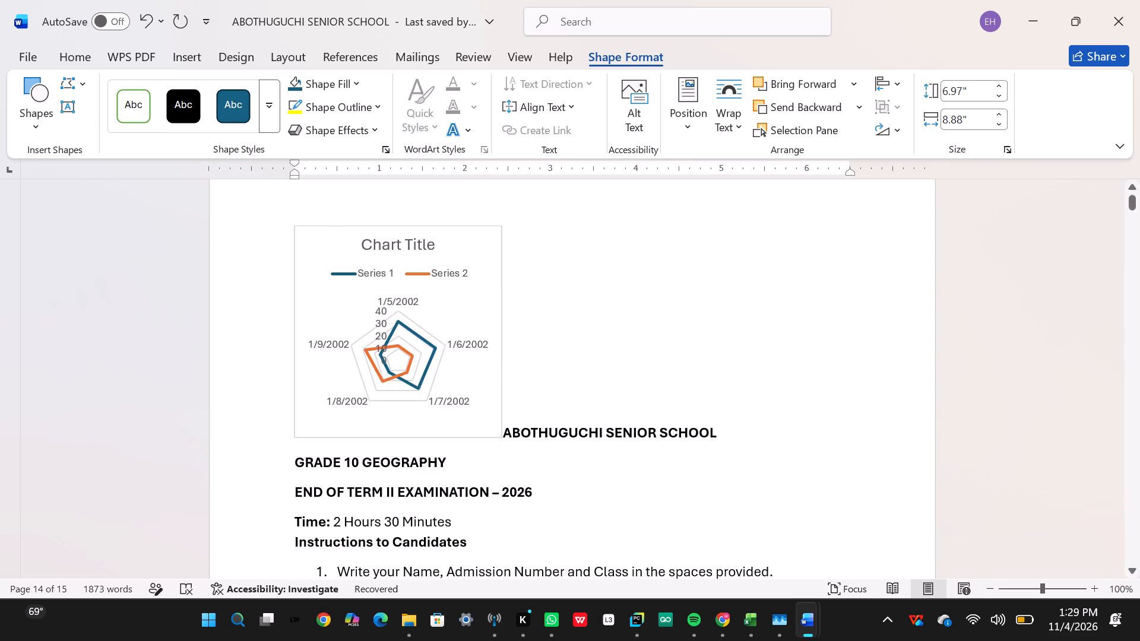
pyautogui.scroll(2, 433, 280)
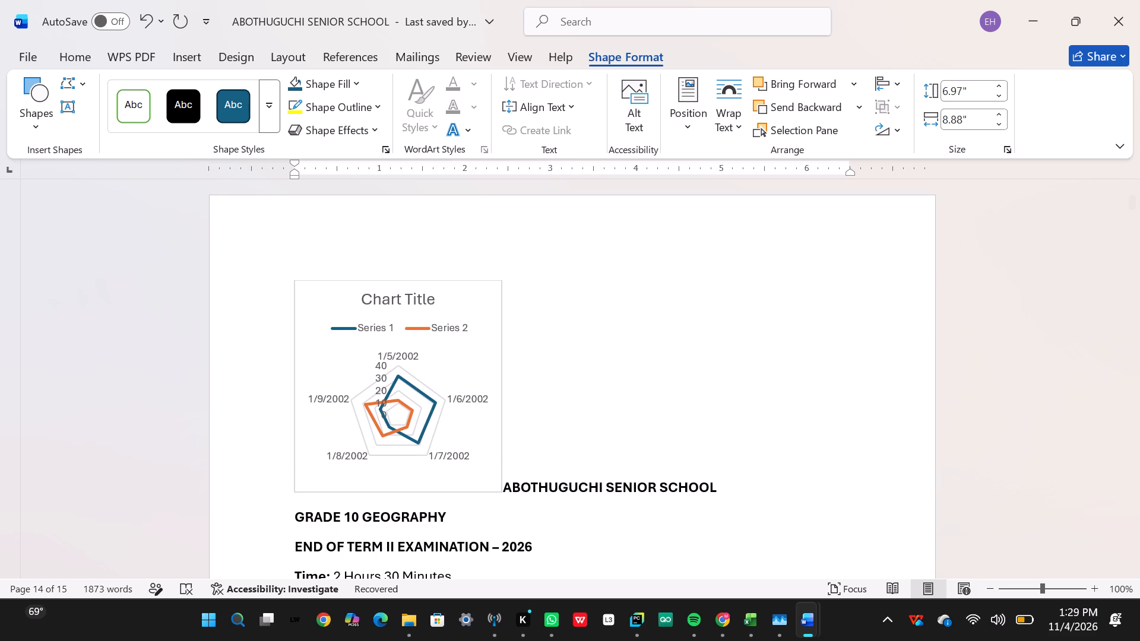
pyautogui.scroll(-1, 433, 280)
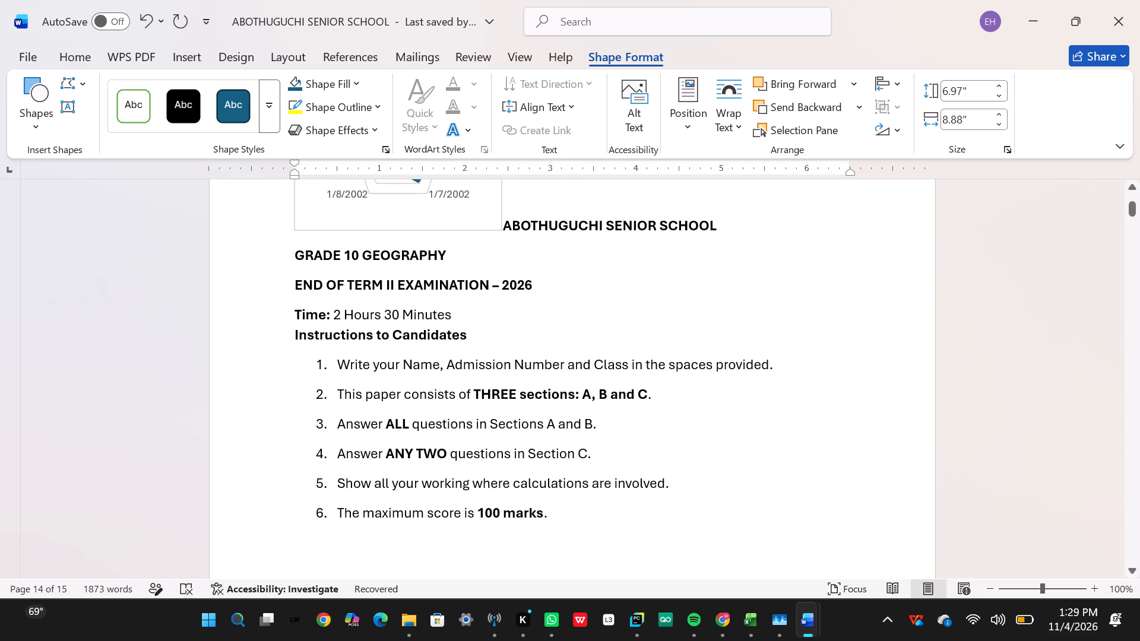
pyautogui.scroll(-1, 433, 280)
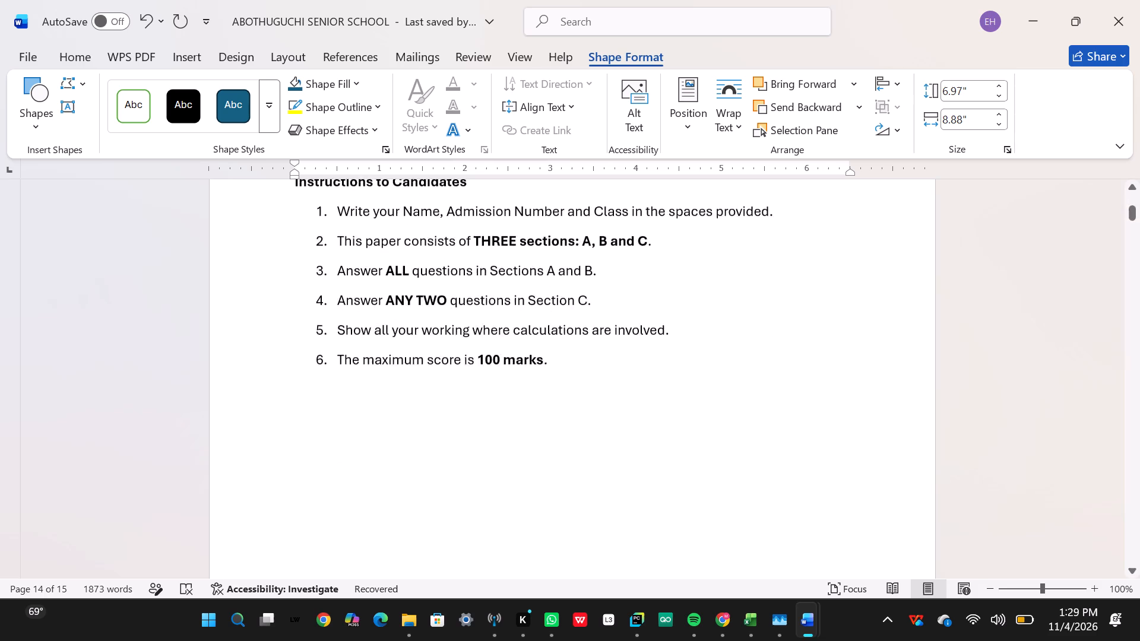
pyautogui.scroll(8, 433, 280)
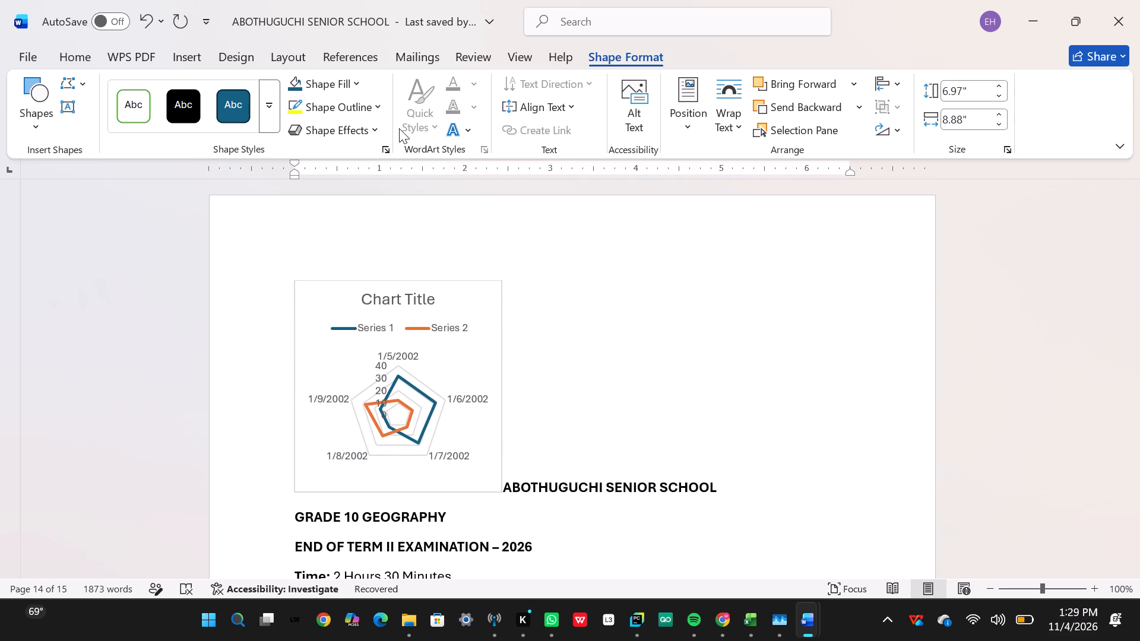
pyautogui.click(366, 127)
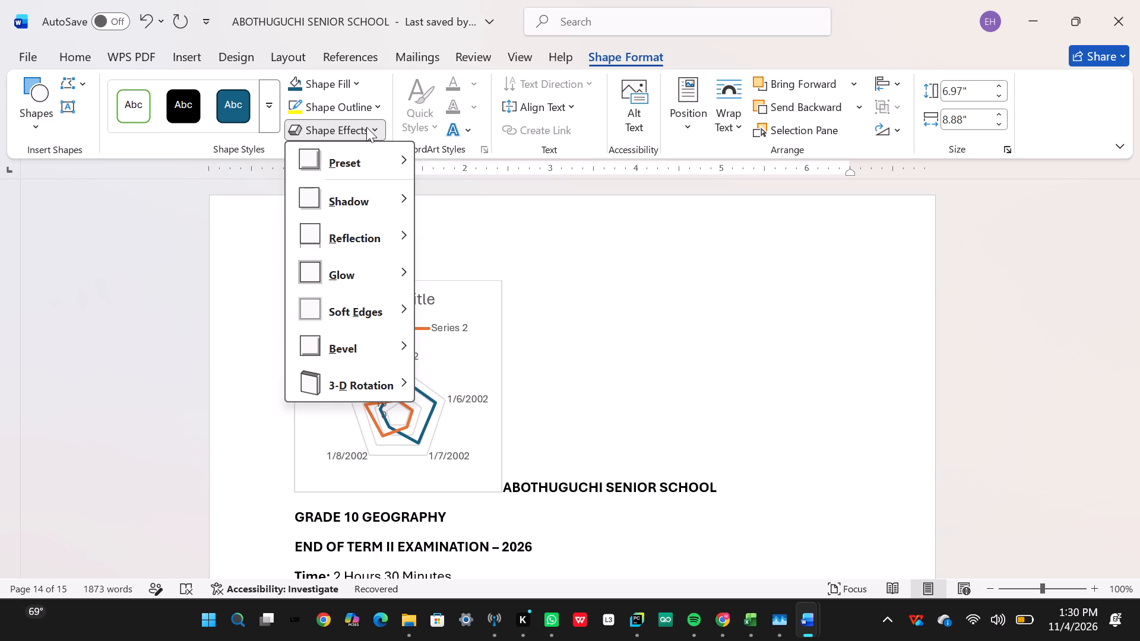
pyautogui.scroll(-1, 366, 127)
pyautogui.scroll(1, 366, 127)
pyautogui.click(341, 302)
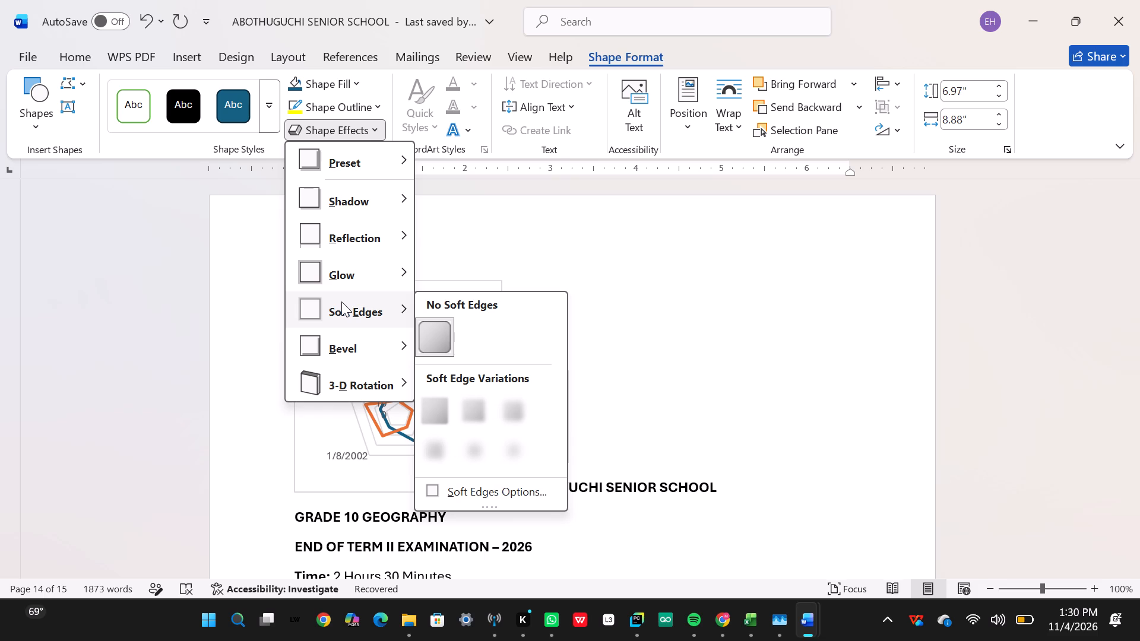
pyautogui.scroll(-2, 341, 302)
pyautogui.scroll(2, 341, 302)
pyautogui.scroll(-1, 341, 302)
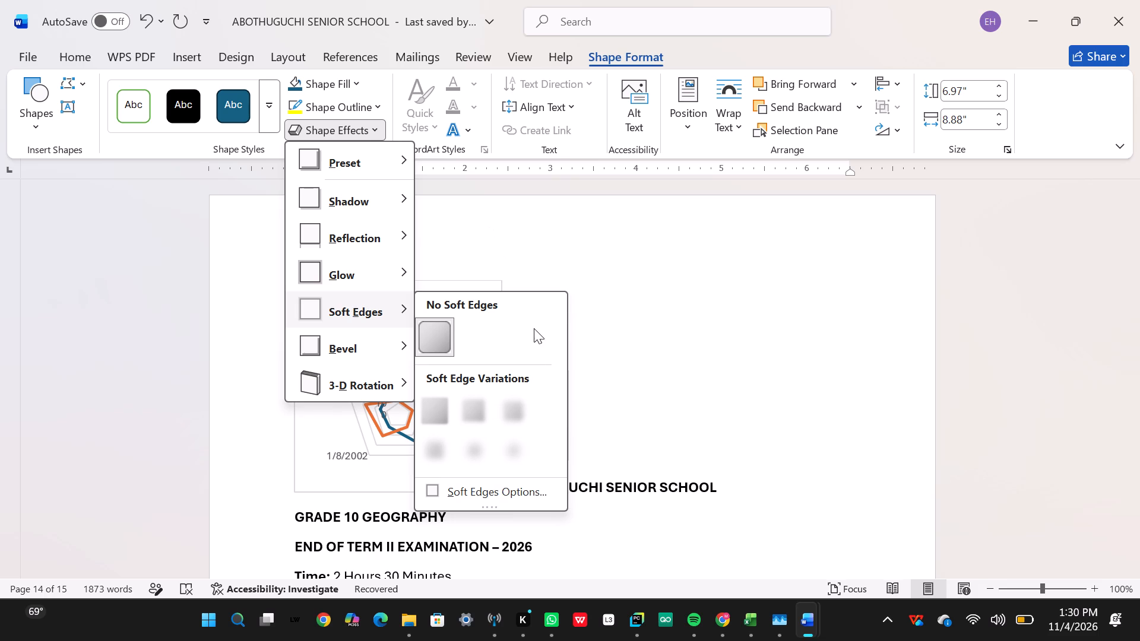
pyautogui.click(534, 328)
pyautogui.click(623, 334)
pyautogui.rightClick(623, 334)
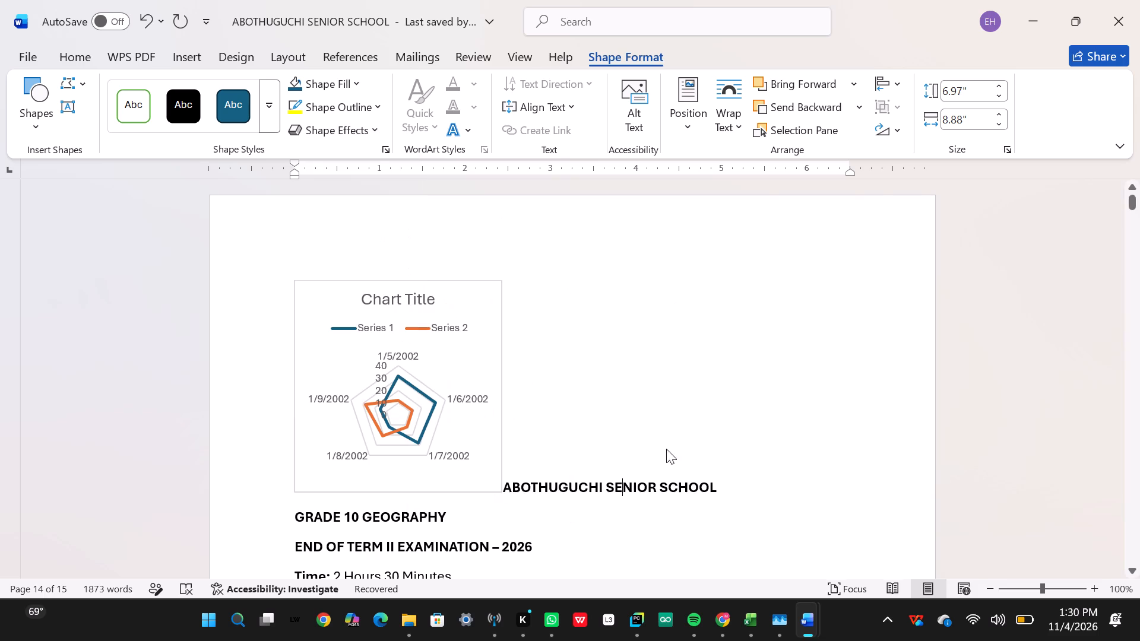
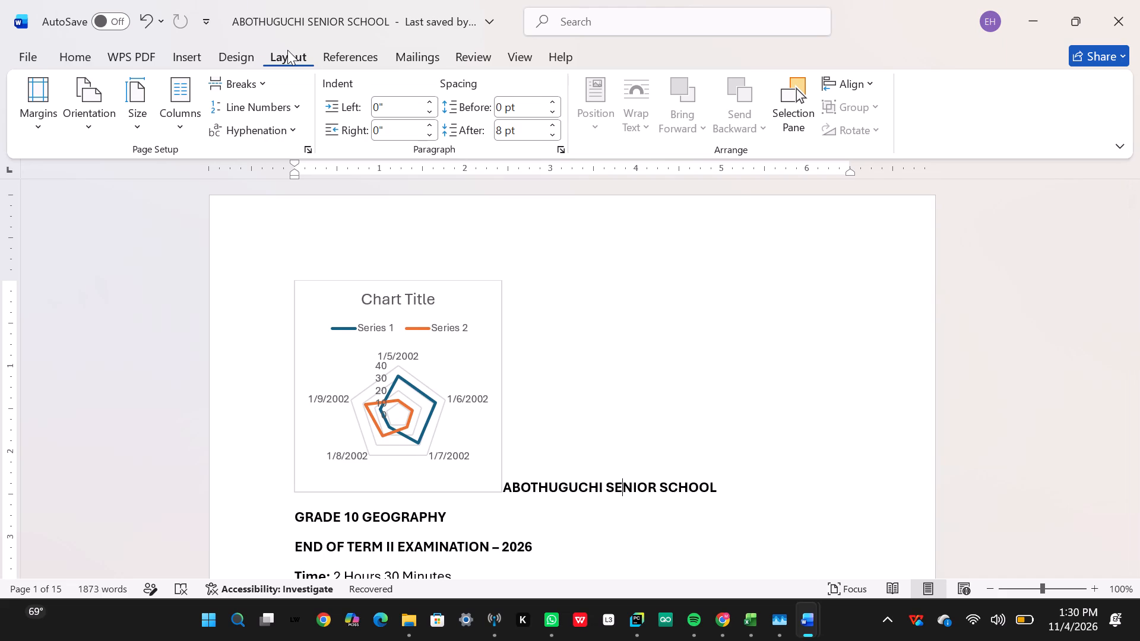
# Switch the document to Focus view.
pyautogui.scroll(-5, 287, 50)
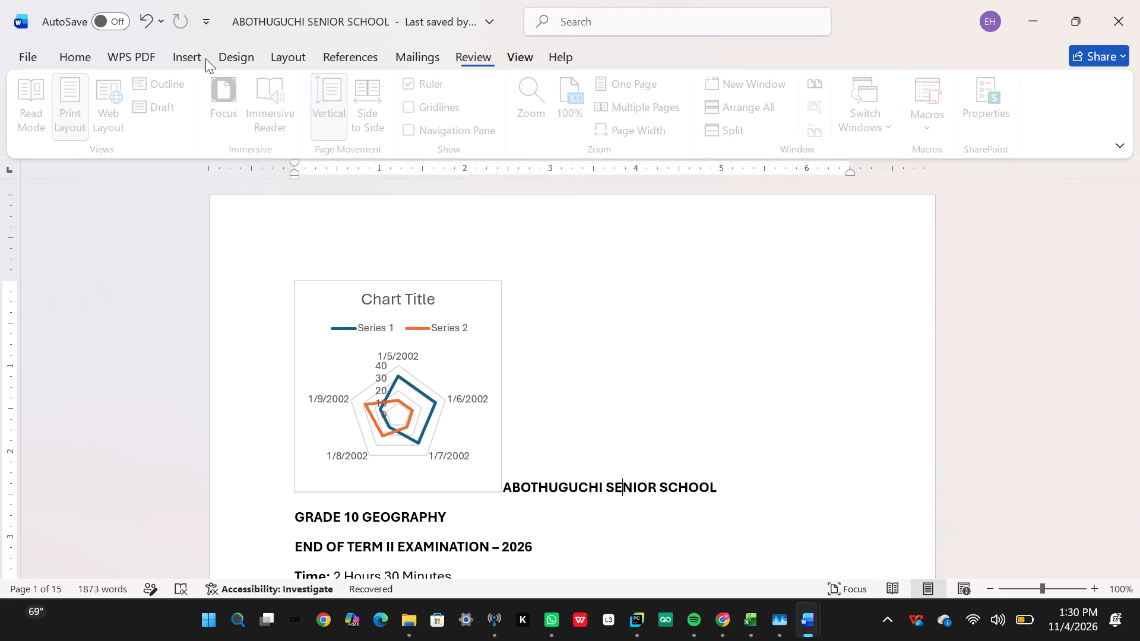
pyautogui.scroll(-1, 313, 291)
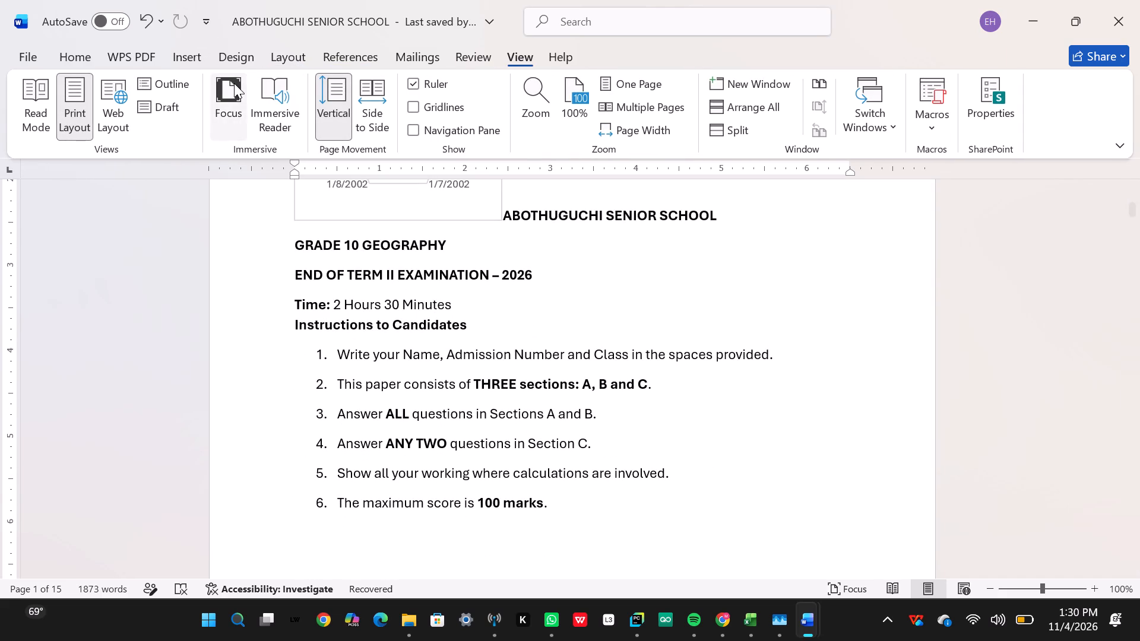
pyautogui.click(234, 83)
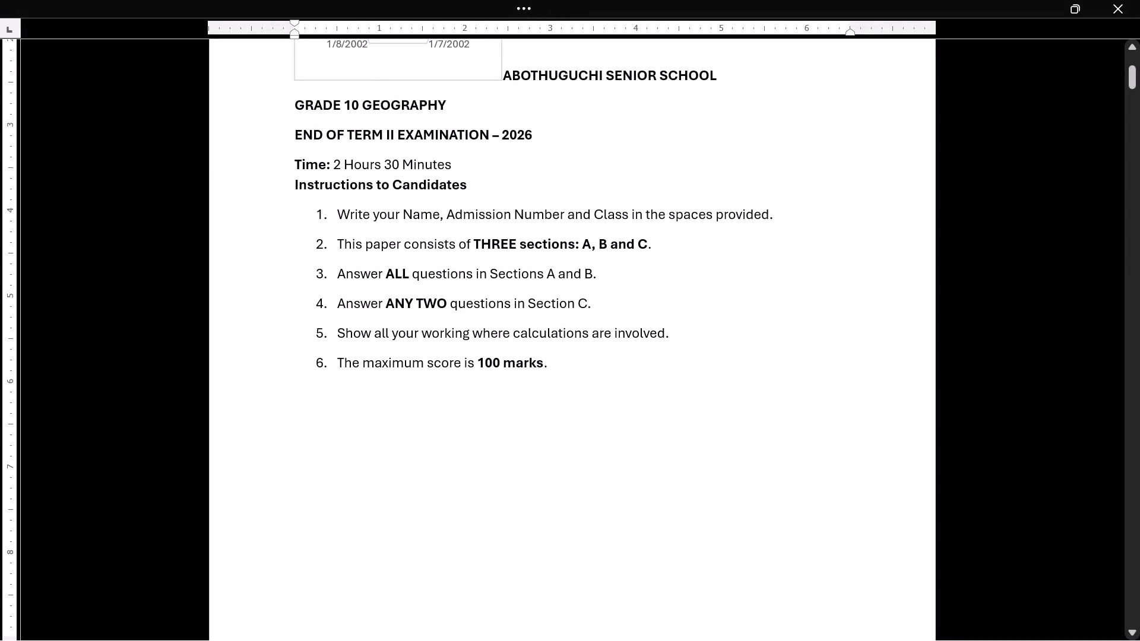
# Insert three blank answer lines below question 11(a) in Section C, on factors for selecting a data collection method.
pyautogui.scroll(-6, 465, 299)
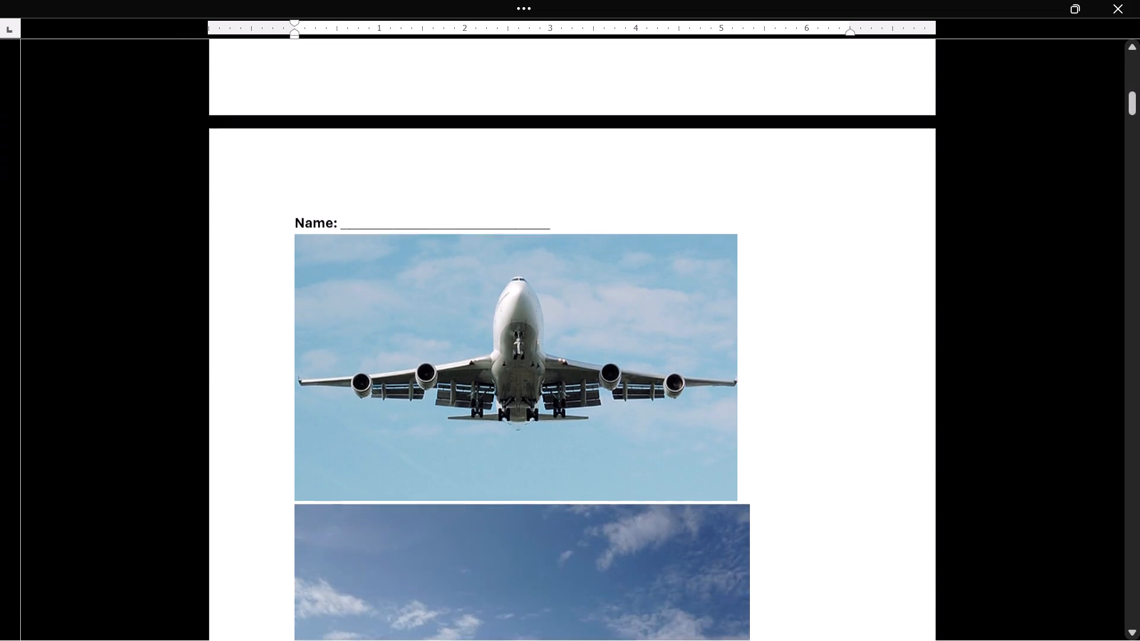
pyautogui.scroll(-14, 465, 299)
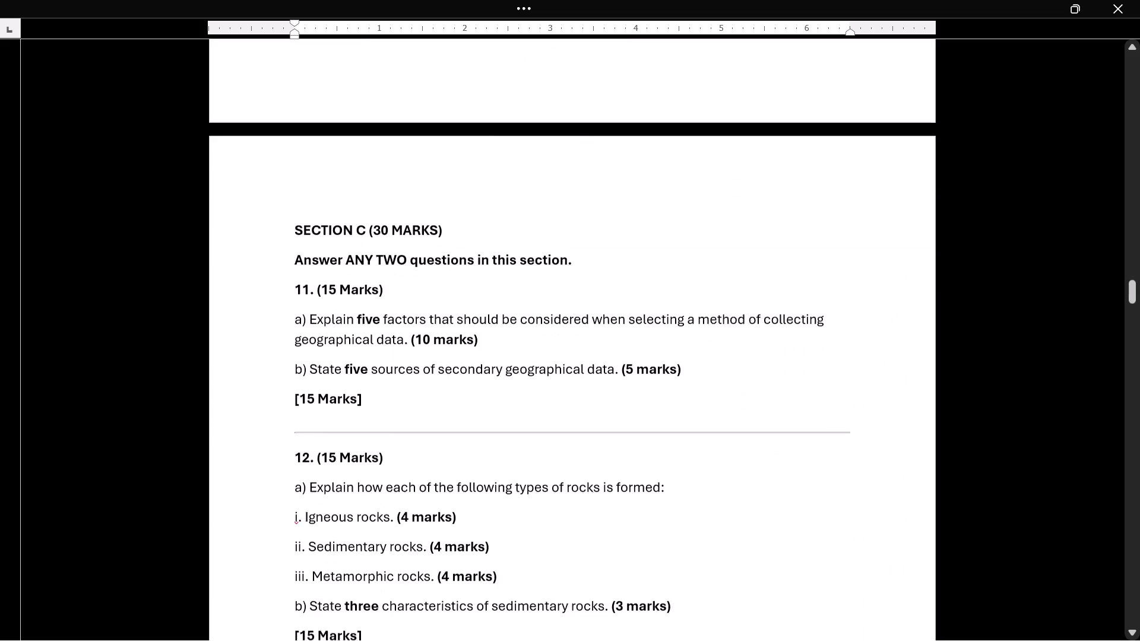
pyautogui.scroll(-3, 465, 299)
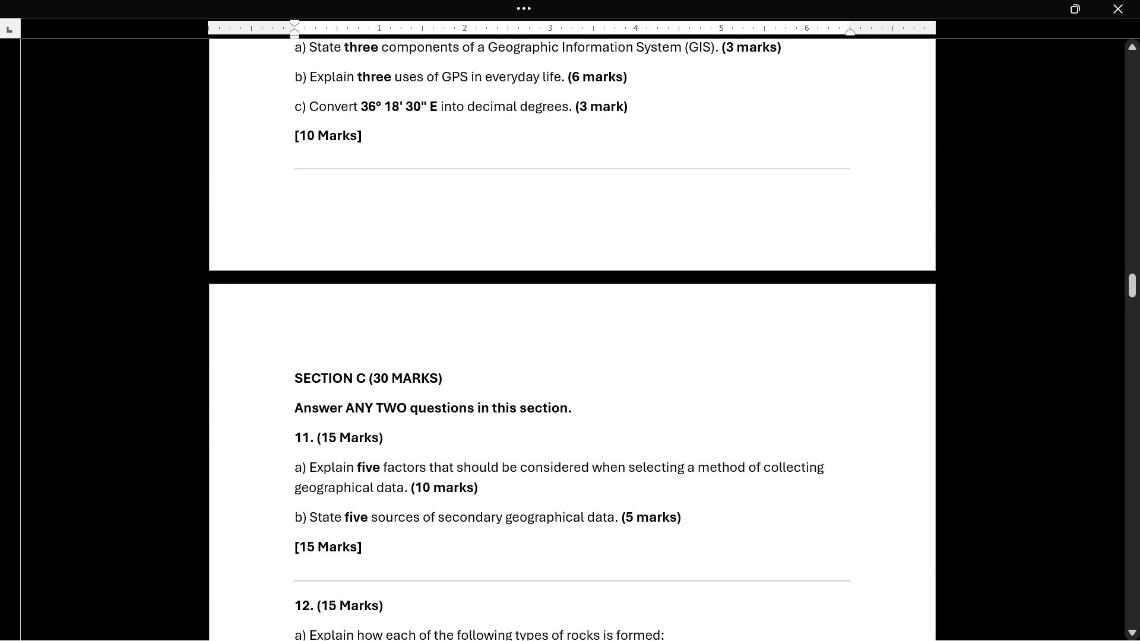
pyautogui.click(487, 489)
pyautogui.press('Return')
pyautogui.press('Return')
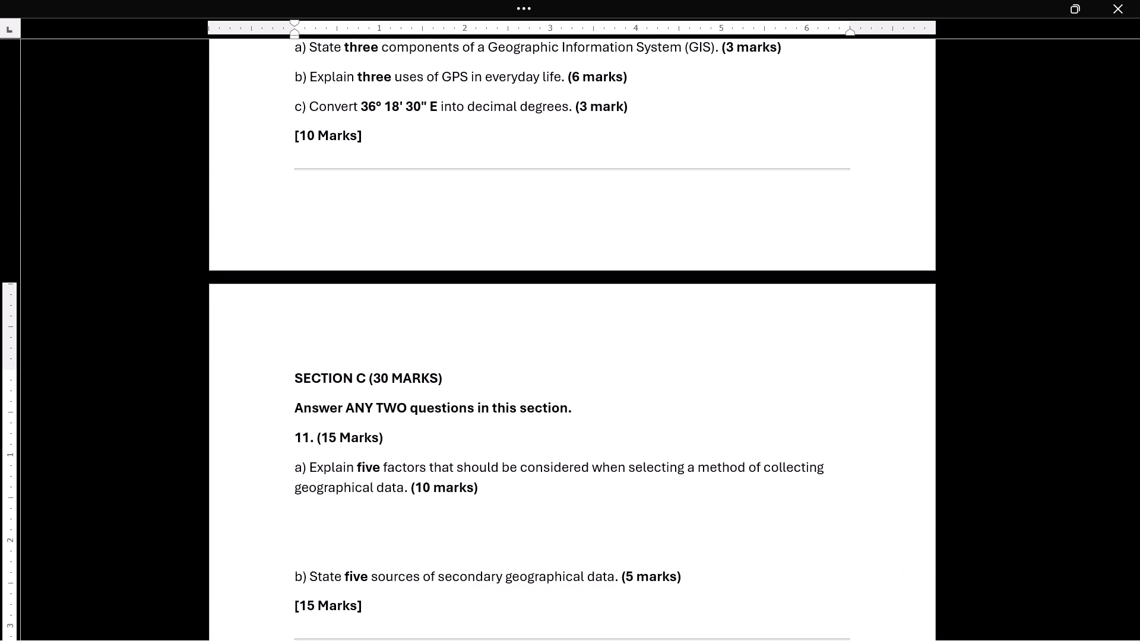
pyautogui.press('Return')
# Insert three blank lines below the [15 Marks] line that closes question 11.
pyautogui.scroll(-2, 487, 489)
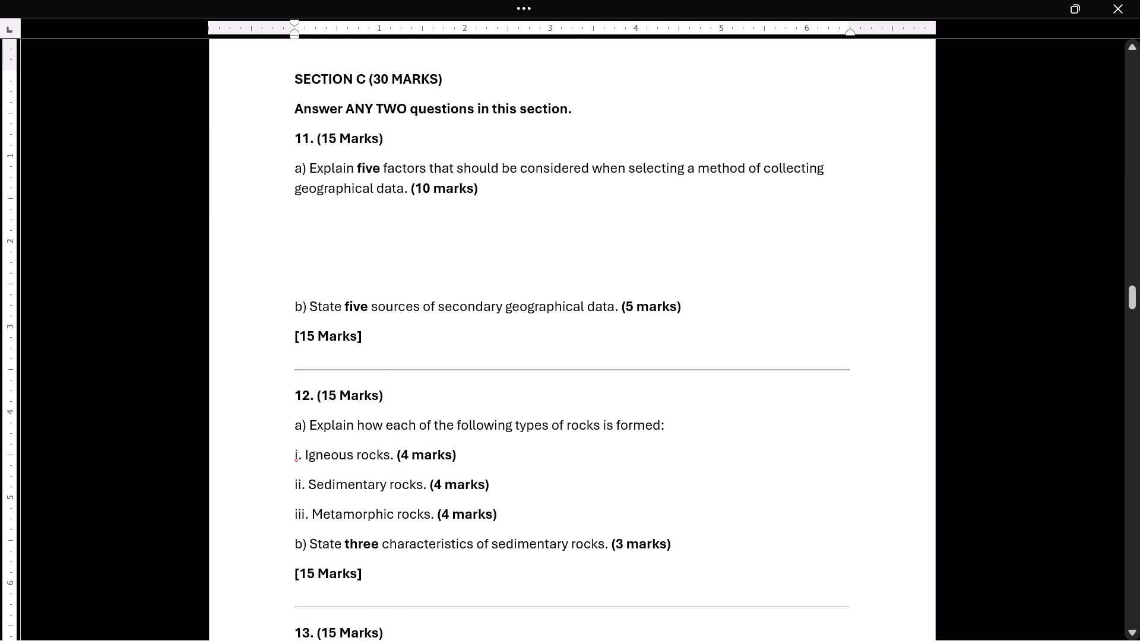
pyautogui.click(366, 342)
pyautogui.press('Return')
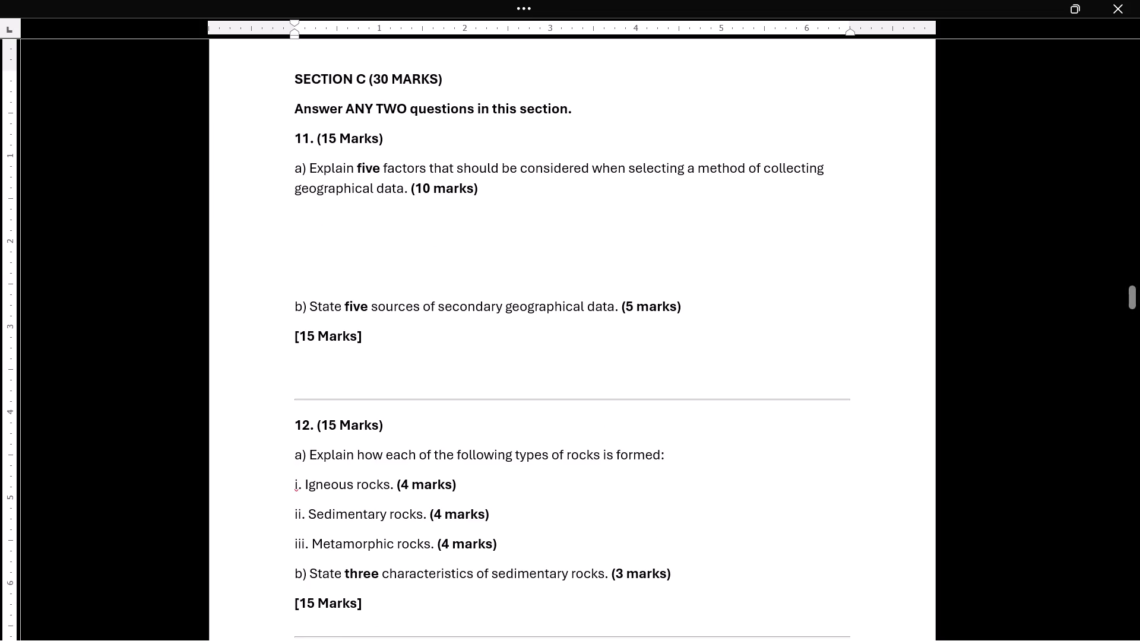
pyautogui.press('Return')
pyautogui.press('Return')
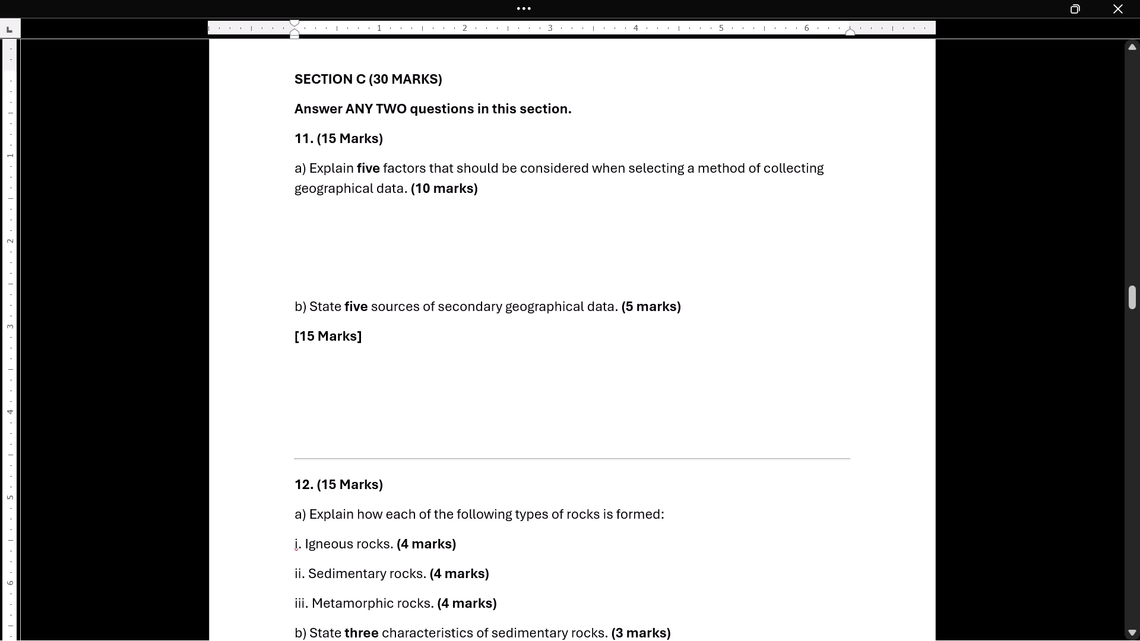
# Add answer space in question 12(a): three blank lines each below igneous and sedimentary rocks, and two below metamorphic rocks.
pyautogui.click(454, 556)
pyautogui.press('Return')
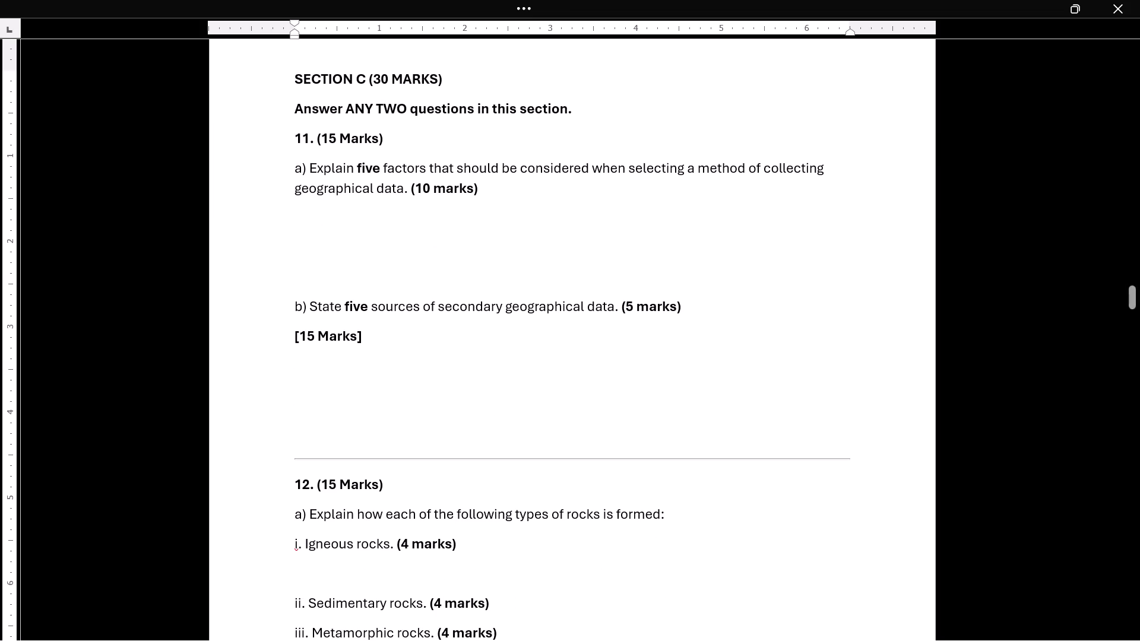
pyautogui.press('Return')
pyautogui.press('Return')
pyautogui.scroll(-2, 455, 551)
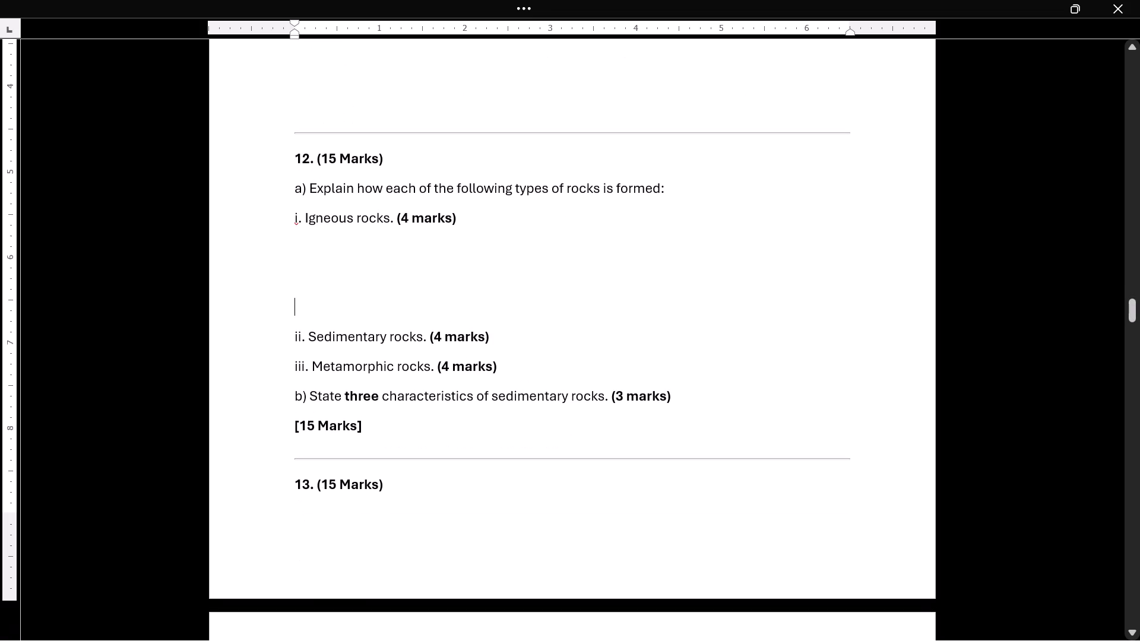
pyautogui.click(496, 341)
pyautogui.press('Return')
pyautogui.press('Return')
pyautogui.press('Return')
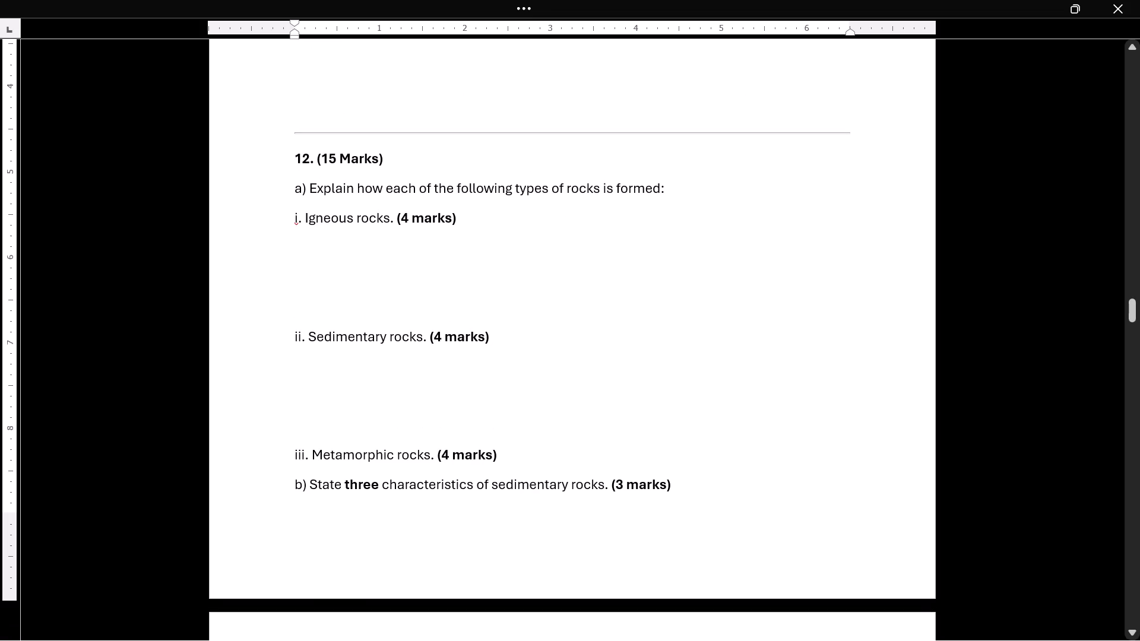
pyautogui.click(505, 465)
pyautogui.press('Return')
pyautogui.press('Return')
# Insert two blank lines below the [15 Marks] line that closes question 12 on rock types.
pyautogui.scroll(-1, 505, 465)
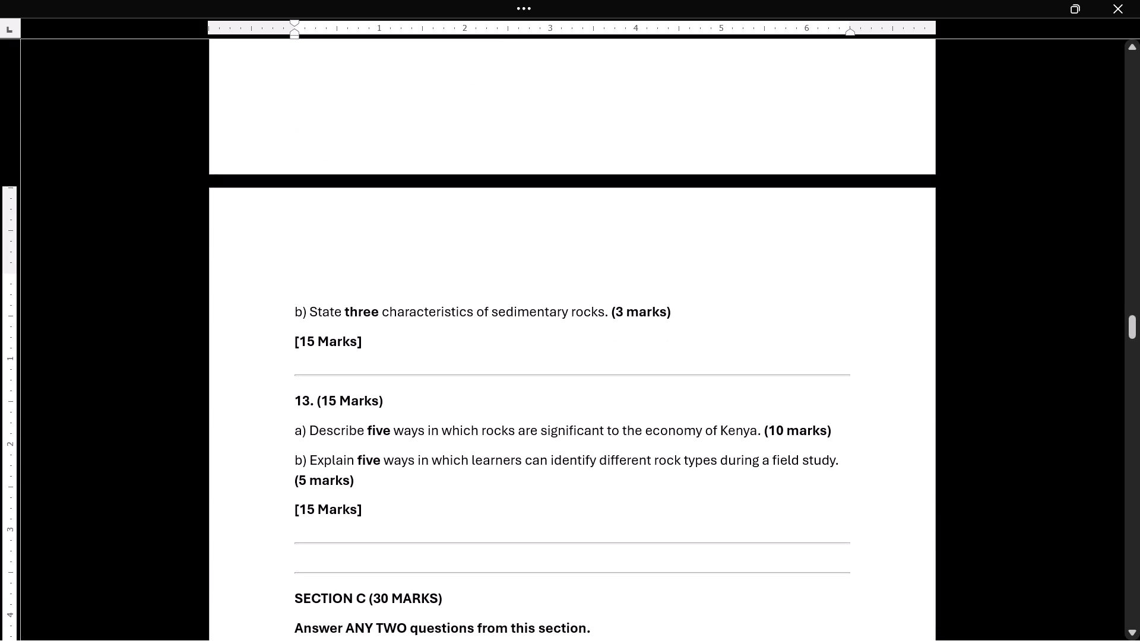
pyautogui.click(369, 336)
pyautogui.press('Return')
pyautogui.press('Return')
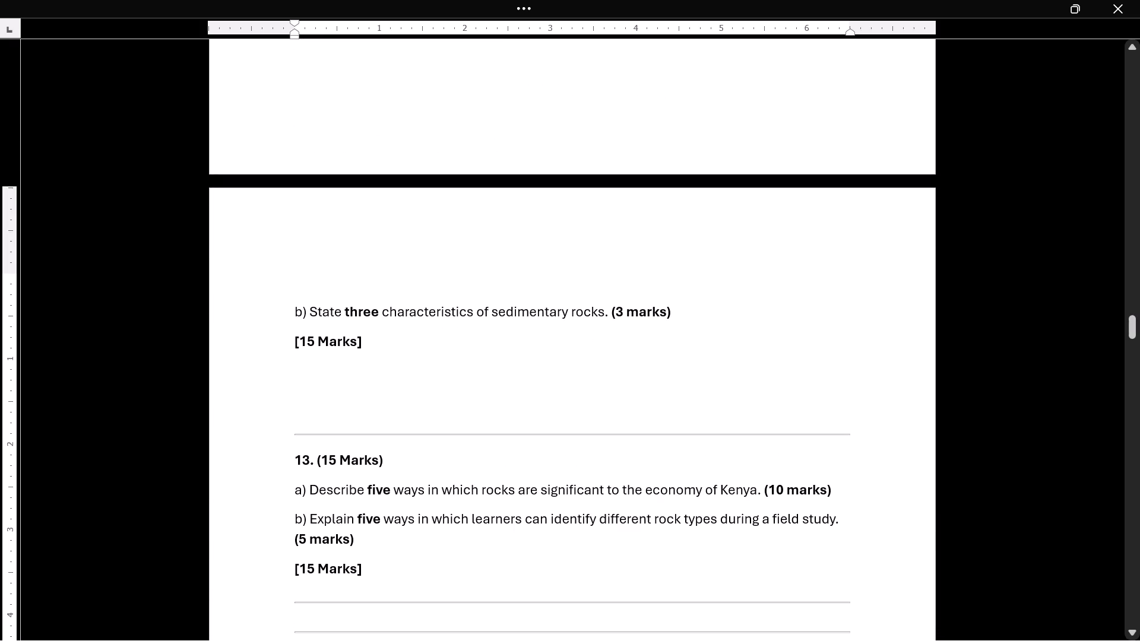
# Add answer space in question 13: three blank lines below part (a) and four below part (b).
pyautogui.click(834, 493)
pyautogui.press('Return')
pyautogui.press('Return')
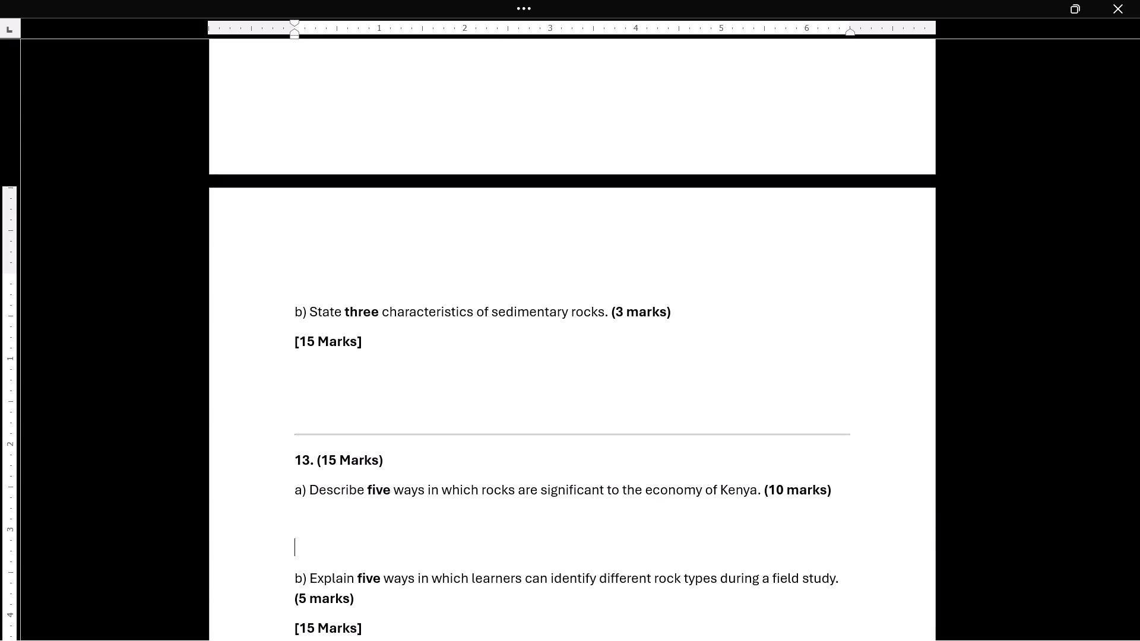
pyautogui.press('Return')
pyautogui.scroll(-2, 834, 493)
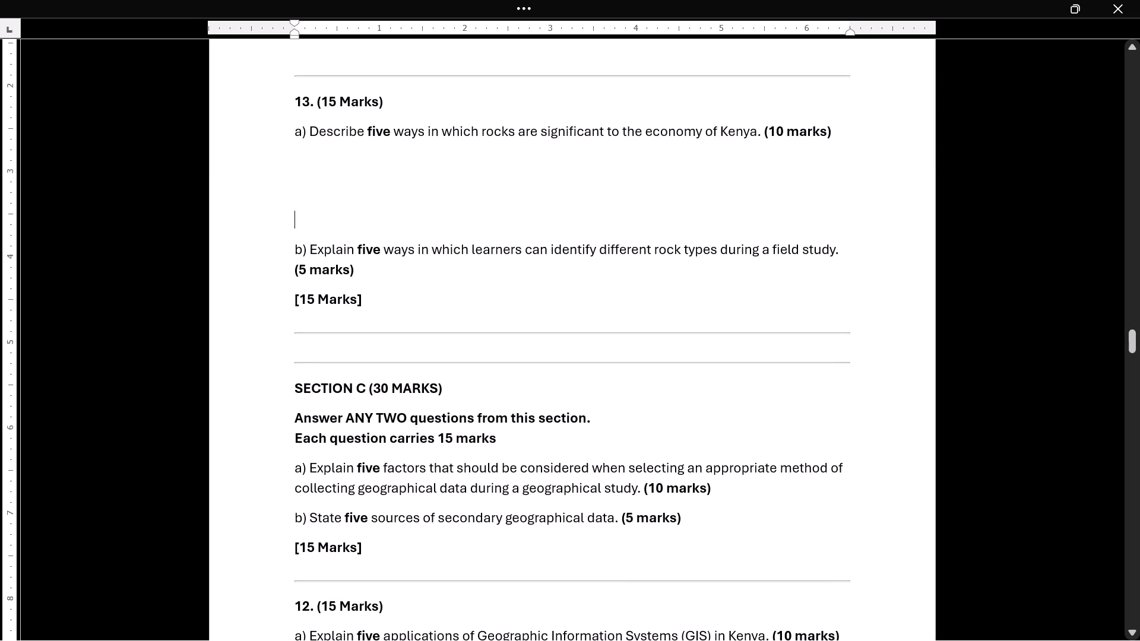
pyautogui.click(360, 271)
pyautogui.press('Return')
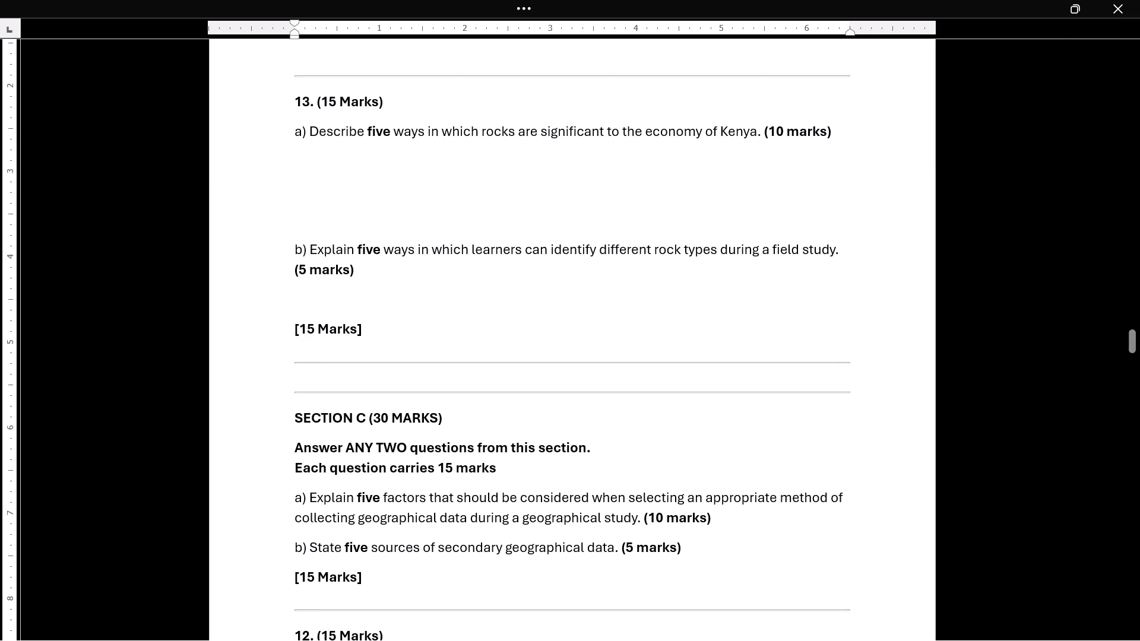
pyautogui.press('Return')
pyautogui.press('Return')
pyautogui.press('Return')
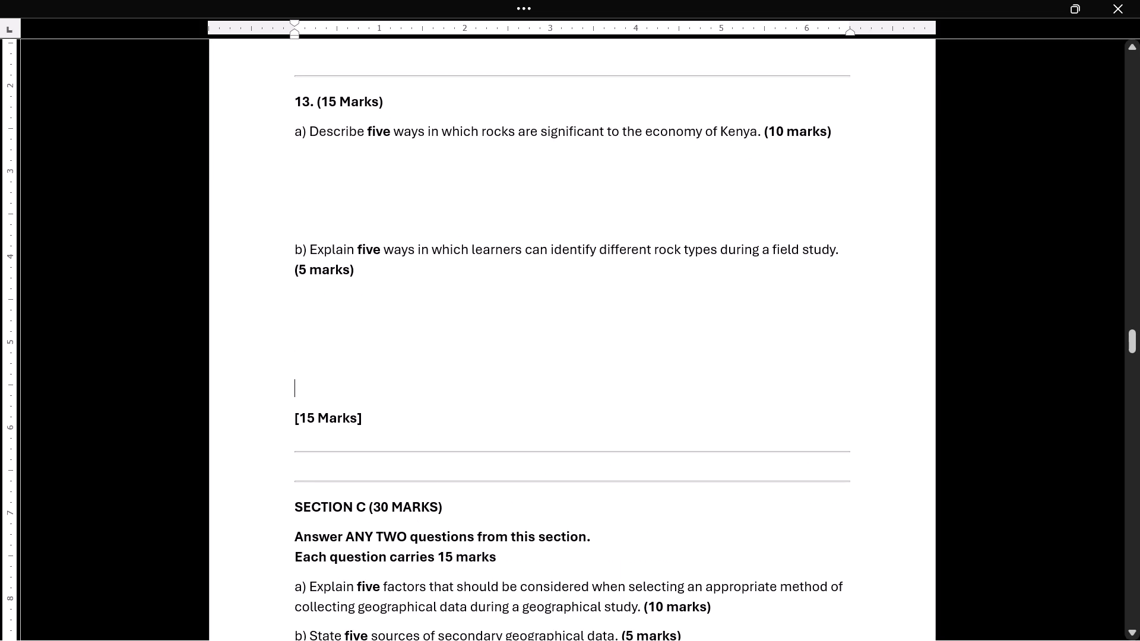
# Insert three blank lines below part (a) of the first question in the second Section C.
pyautogui.scroll(-2, 400, 421)
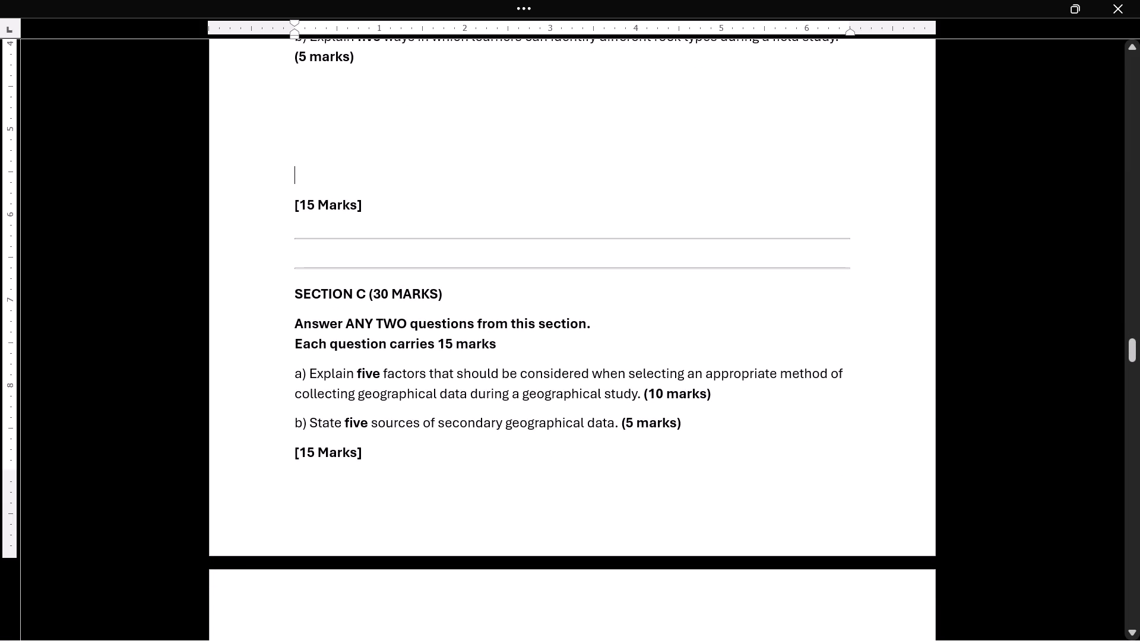
pyautogui.click(712, 392)
pyautogui.press('Return')
pyautogui.press('Return')
pyautogui.press('Return')
pyautogui.press('Return')
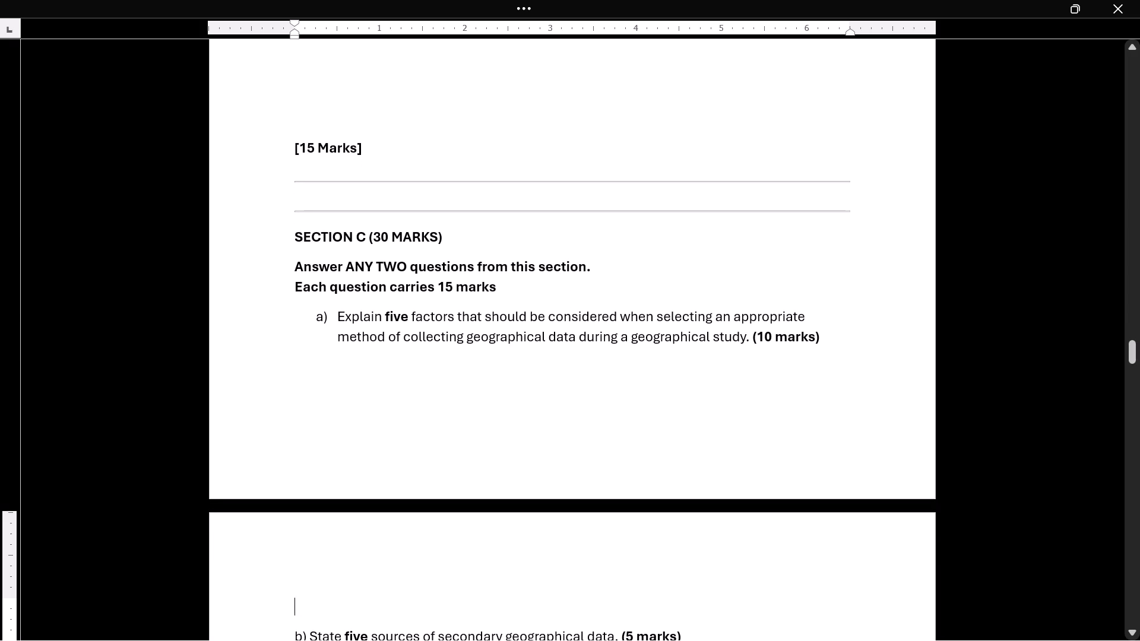
# Insert three blank lines below the [15 Marks] line just before the question 12 about GIS and GPS.
pyautogui.scroll(-3, 876, 457)
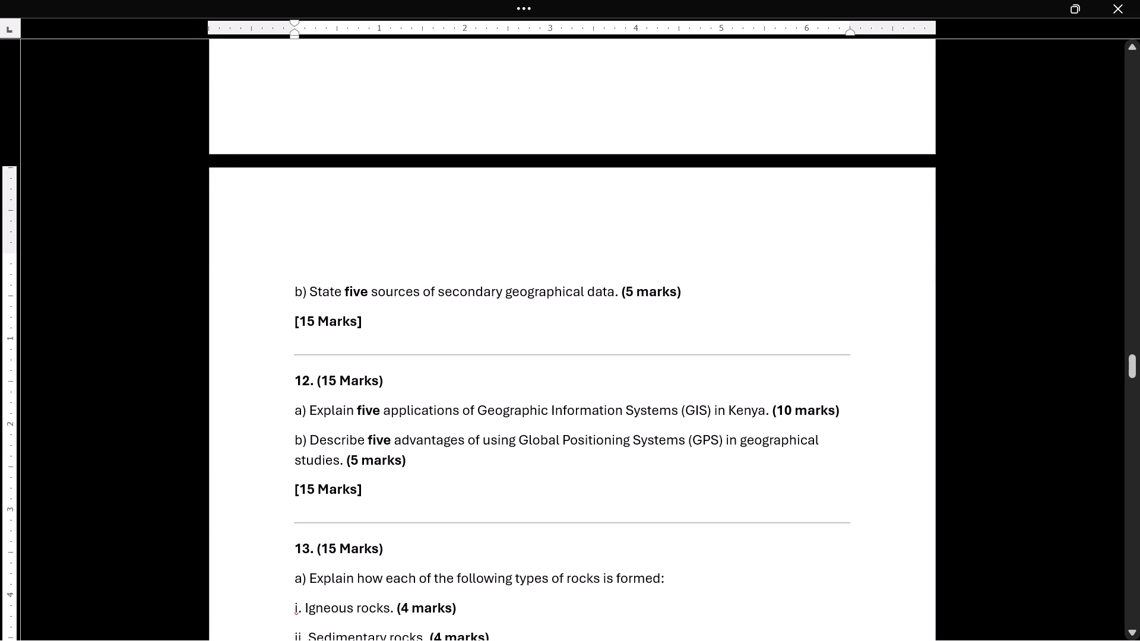
pyautogui.click(379, 320)
pyautogui.press('Return')
pyautogui.press('Return')
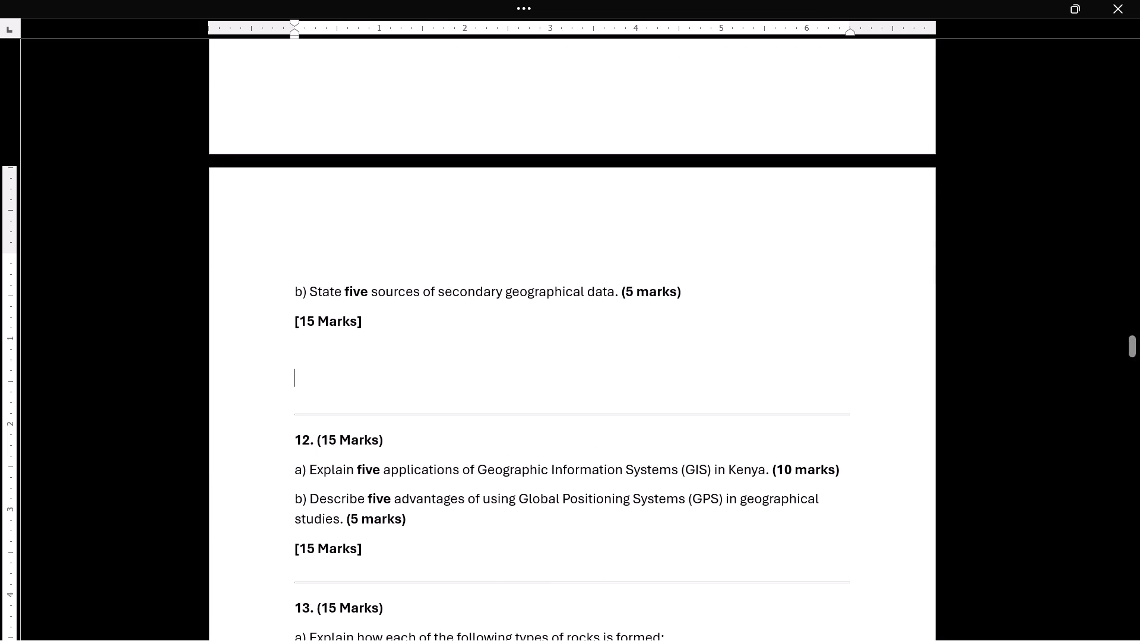
pyautogui.press('Return')
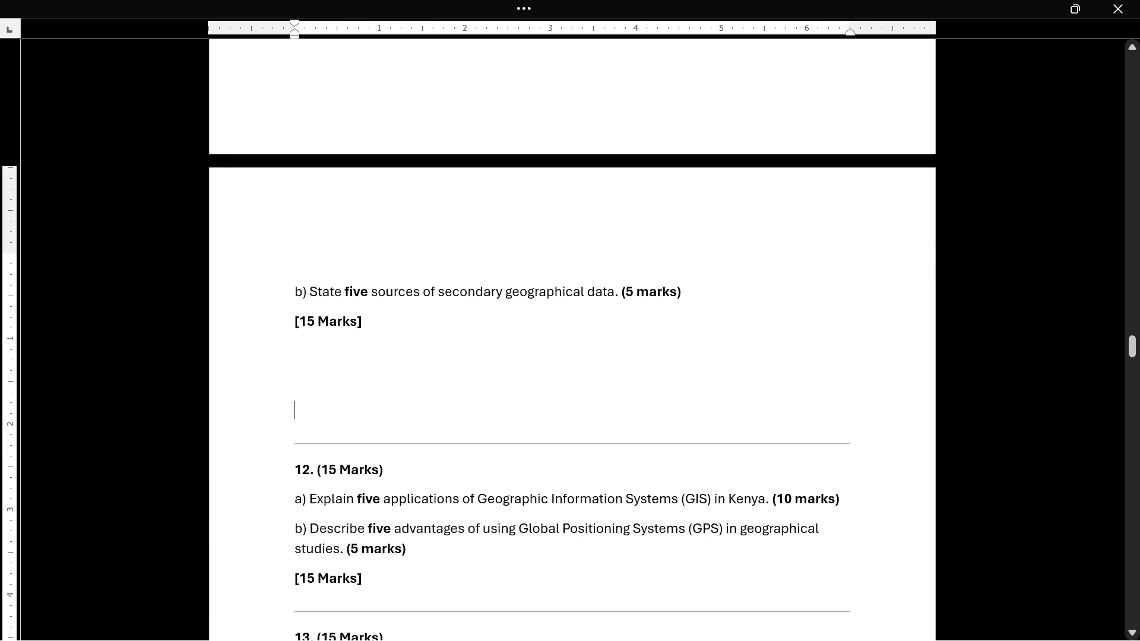
# Add answer space in the second question 12: three blank lines below the GIS part (a) and five below the GPS part (b).
pyautogui.click(843, 497)
pyautogui.press('Return')
pyautogui.press('Return')
pyautogui.press('Return')
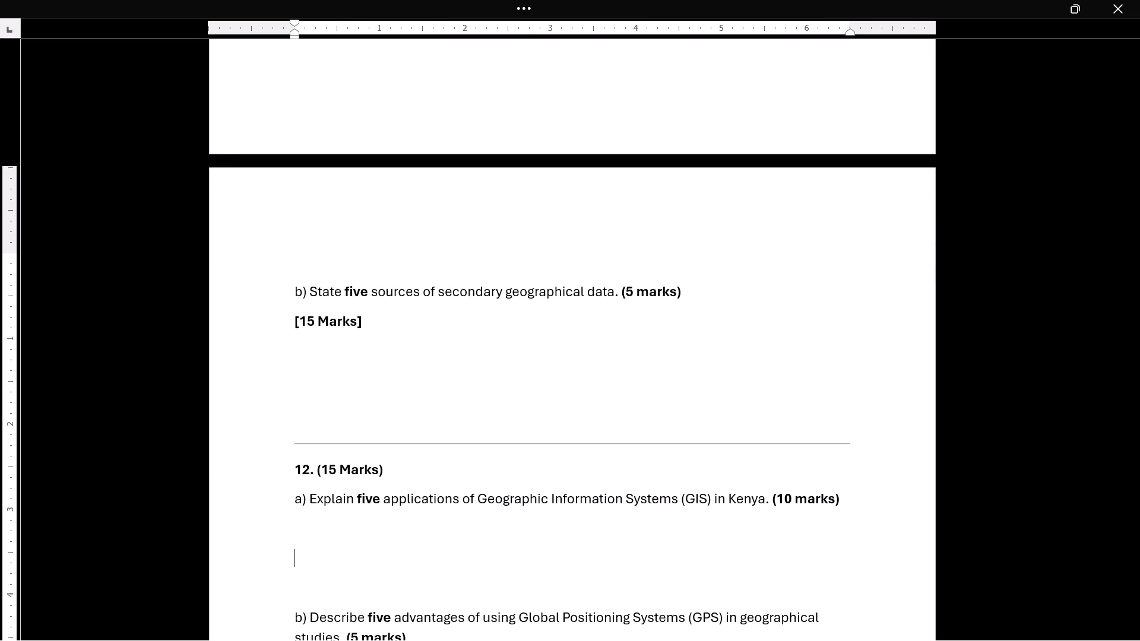
pyautogui.scroll(-2, 843, 497)
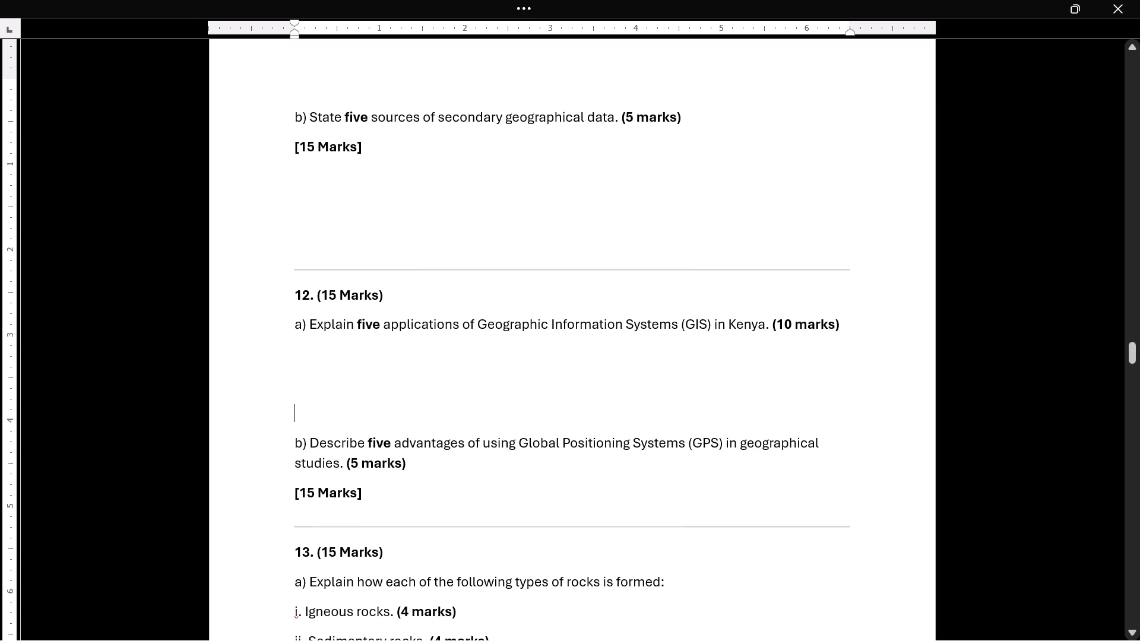
pyautogui.click(414, 471)
pyautogui.press('Return')
pyautogui.press('Return')
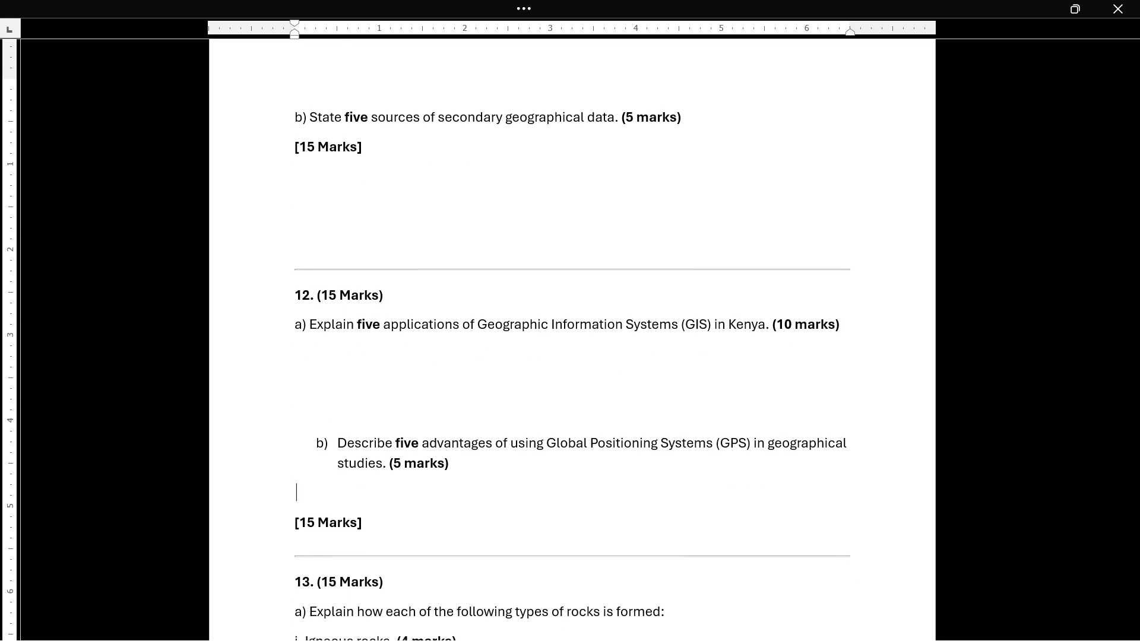
pyautogui.press('Return')
pyautogui.press('Return')
pyautogui.press('Return')
pyautogui.press('Return')
# Copy the exam content from the chart and school heading at the document's start through the revised rock-formation question 13.
pyautogui.scroll(-4, 414, 471)
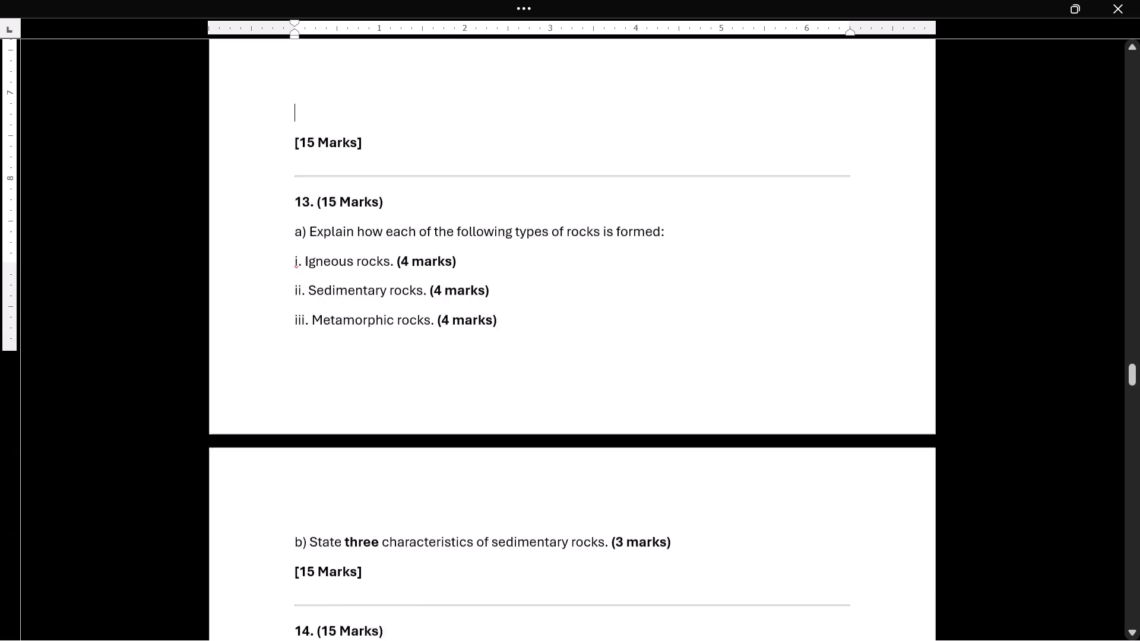
pyautogui.scroll(-3, 414, 471)
pyautogui.scroll(11, 414, 471)
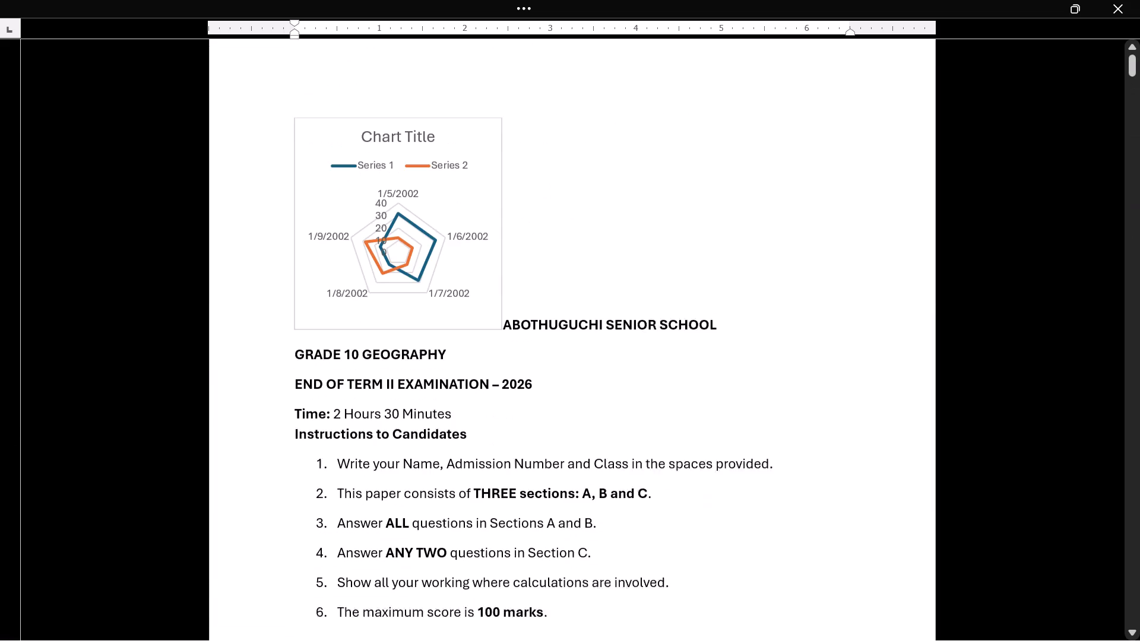
pyautogui.scroll(1, 414, 471)
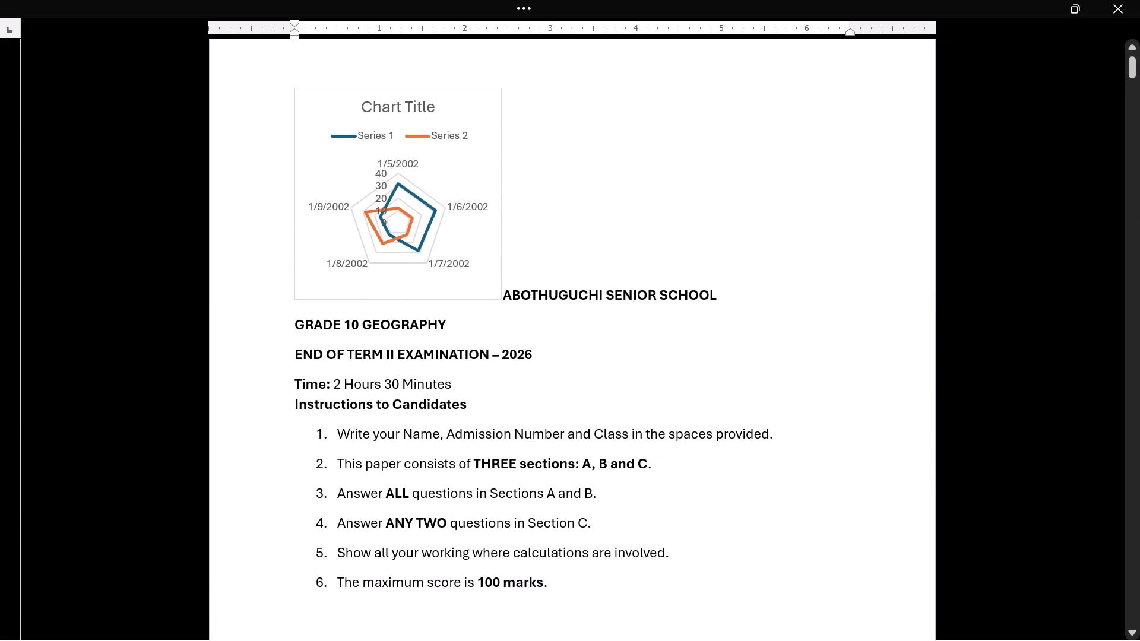
pyautogui.click(287, 312)
pyautogui.moveTo(287, 312); pyautogui.dragTo(471, 450)
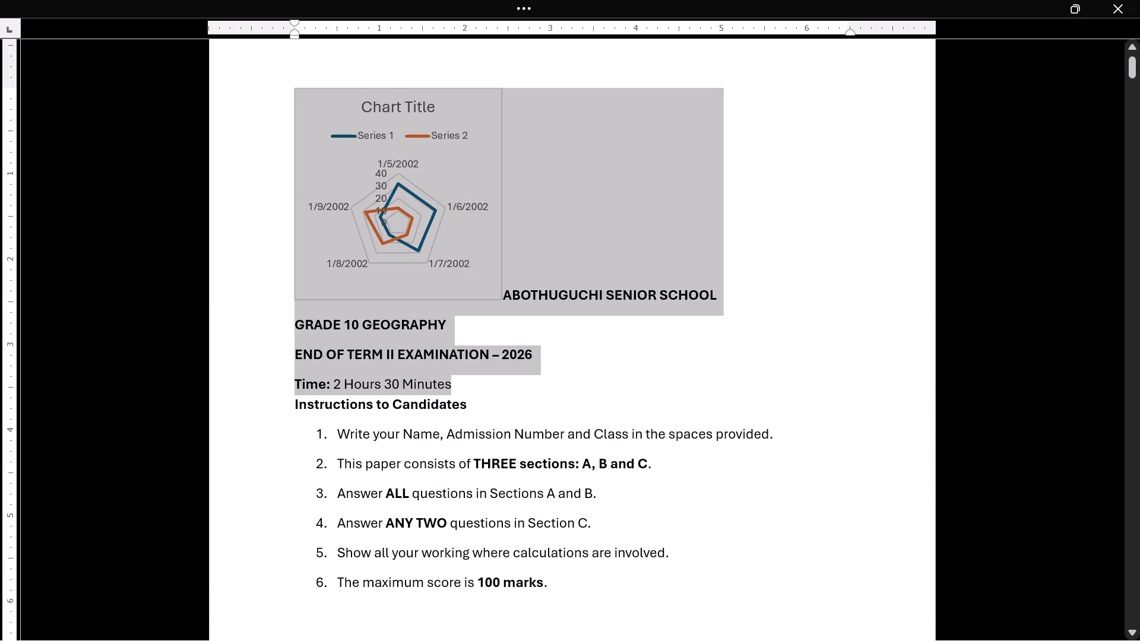
pyautogui.moveTo(471, 450); pyautogui.dragTo(701, 640)
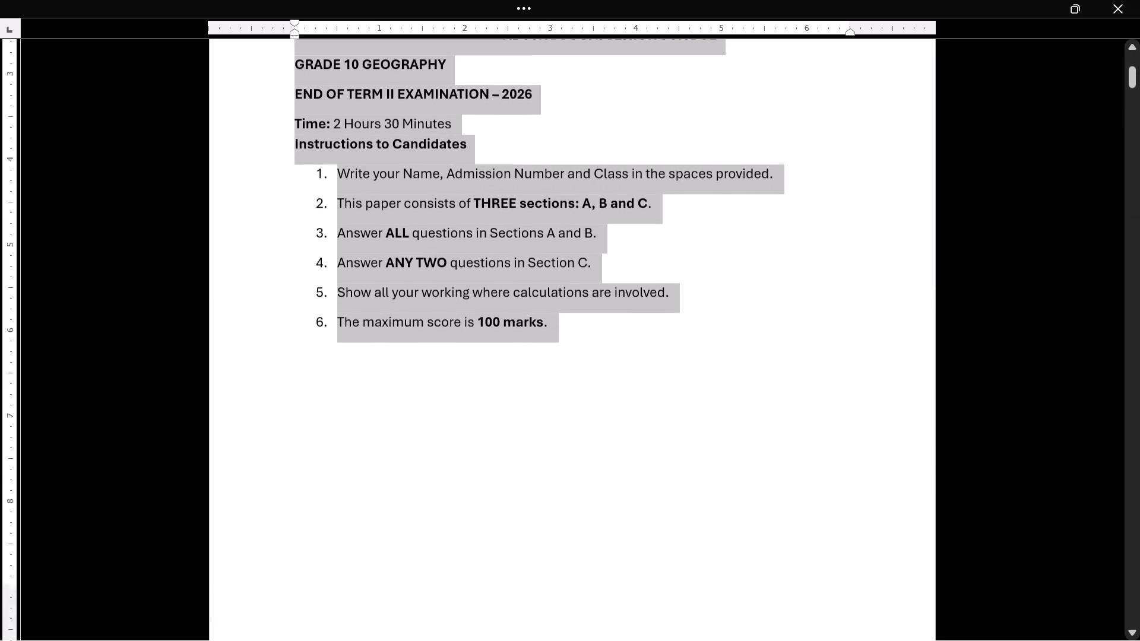
pyautogui.moveTo(701, 640); pyautogui.dragTo(867, 640)
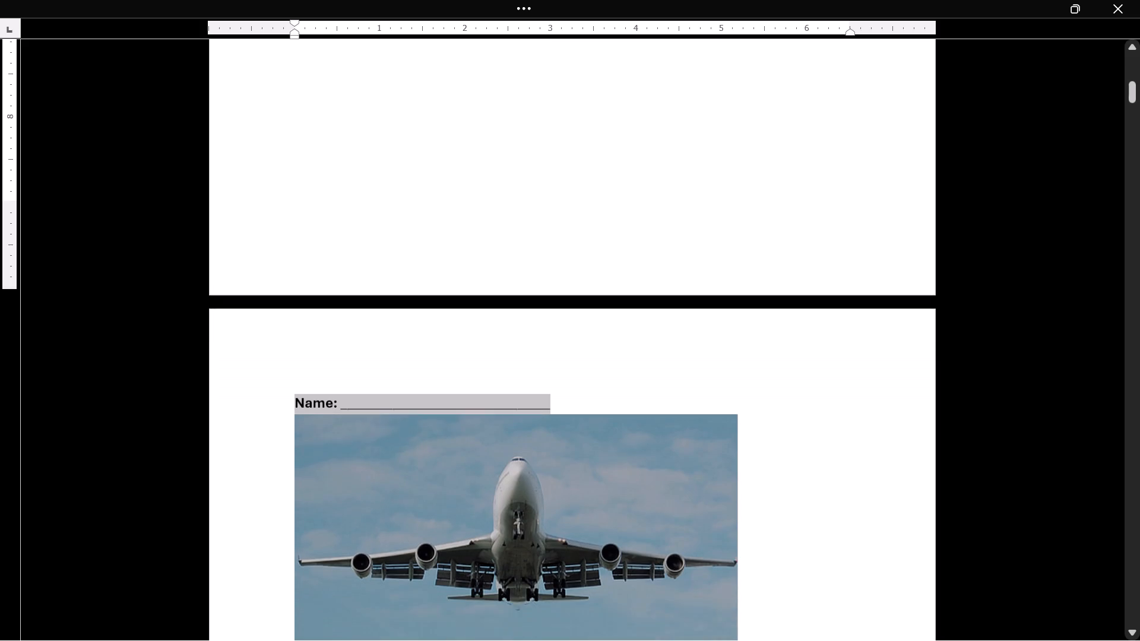
pyautogui.moveTo(867, 640); pyautogui.dragTo(1052, 640)
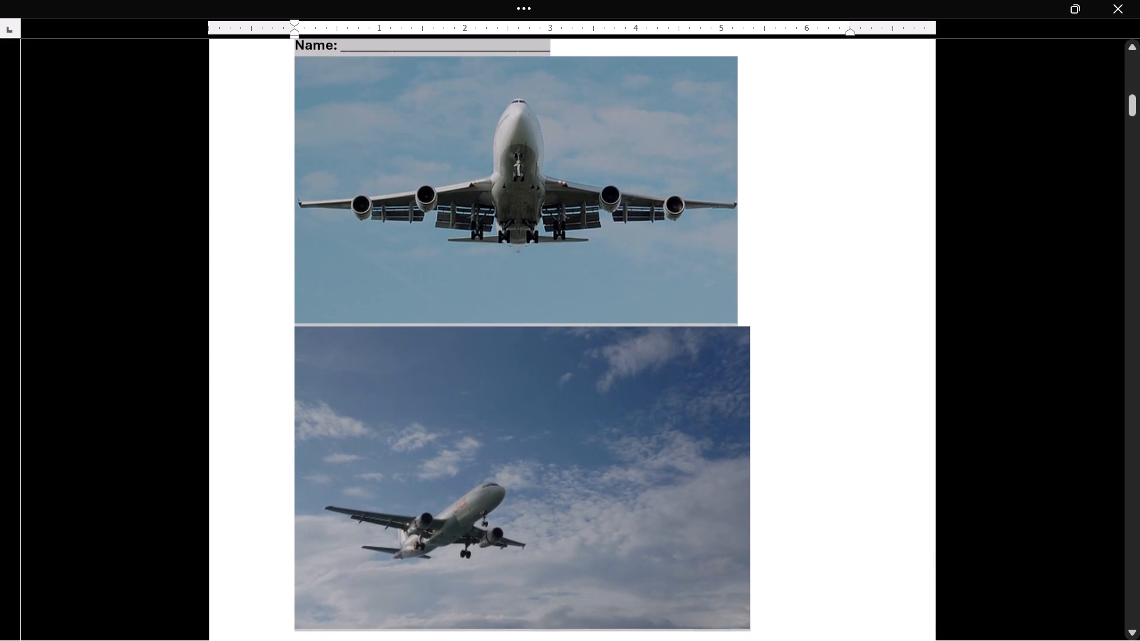
pyautogui.moveTo(1052, 640); pyautogui.dragTo(1139, 640)
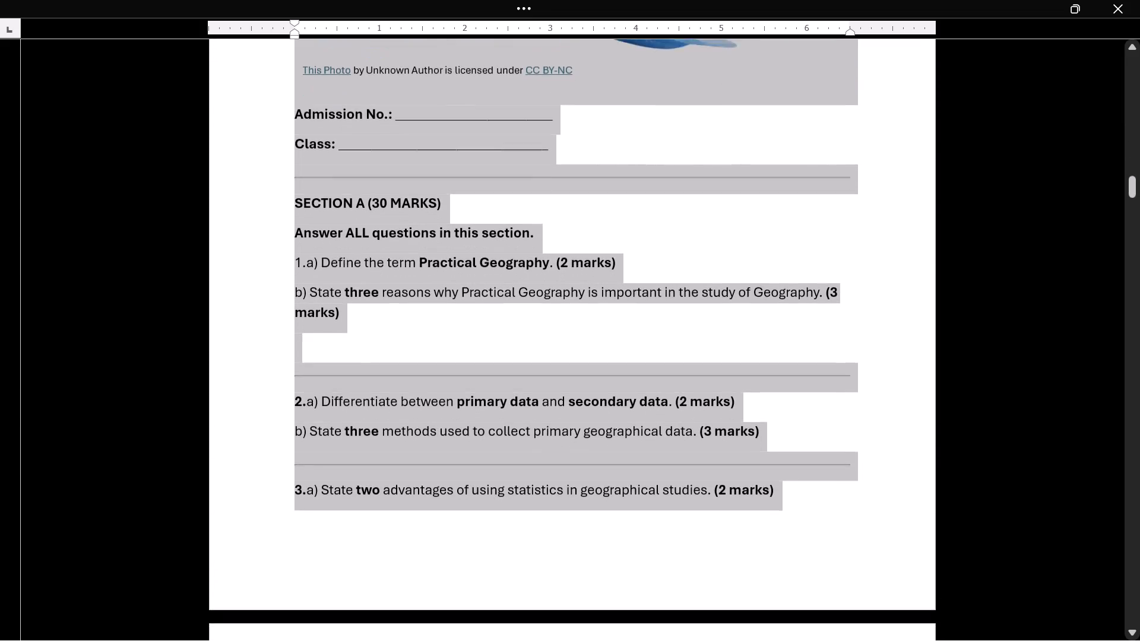
pyautogui.moveTo(1139, 640); pyautogui.dragTo(1082, 640)
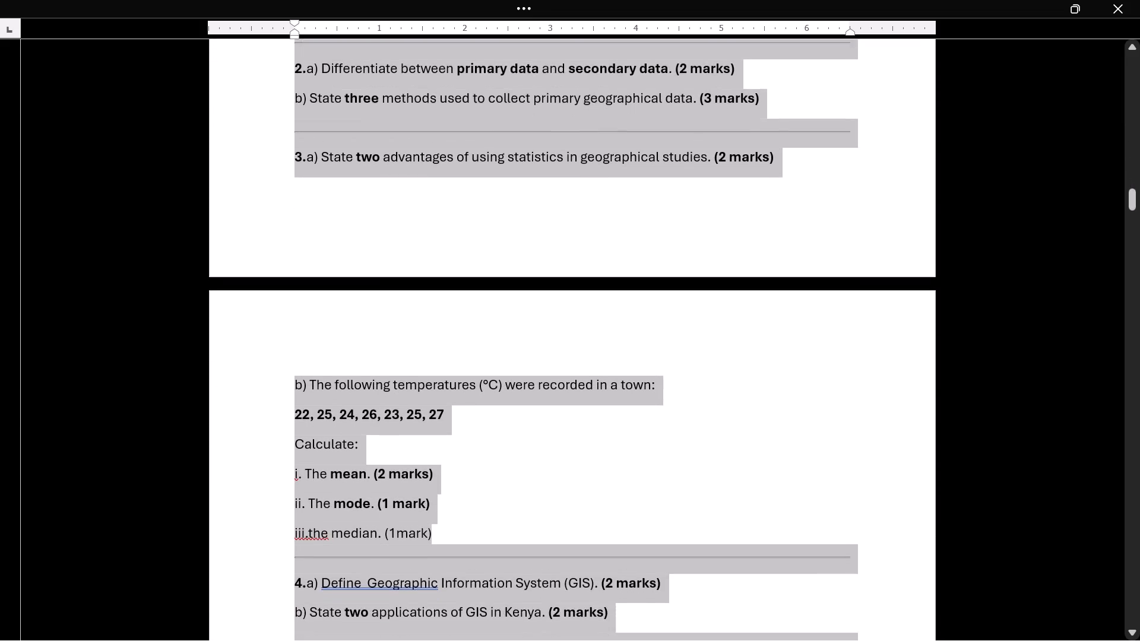
pyautogui.moveTo(1082, 640); pyautogui.dragTo(1139, 640)
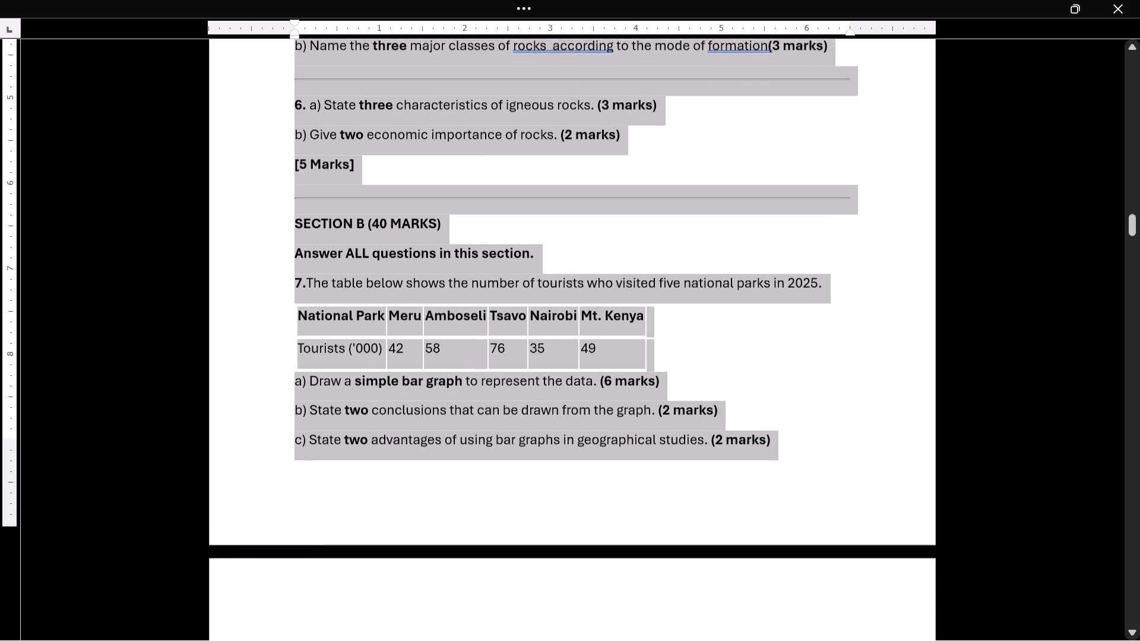
pyautogui.moveTo(1139, 640); pyautogui.dragTo(1083, 640)
pyautogui.scroll(1, 1139, 640)
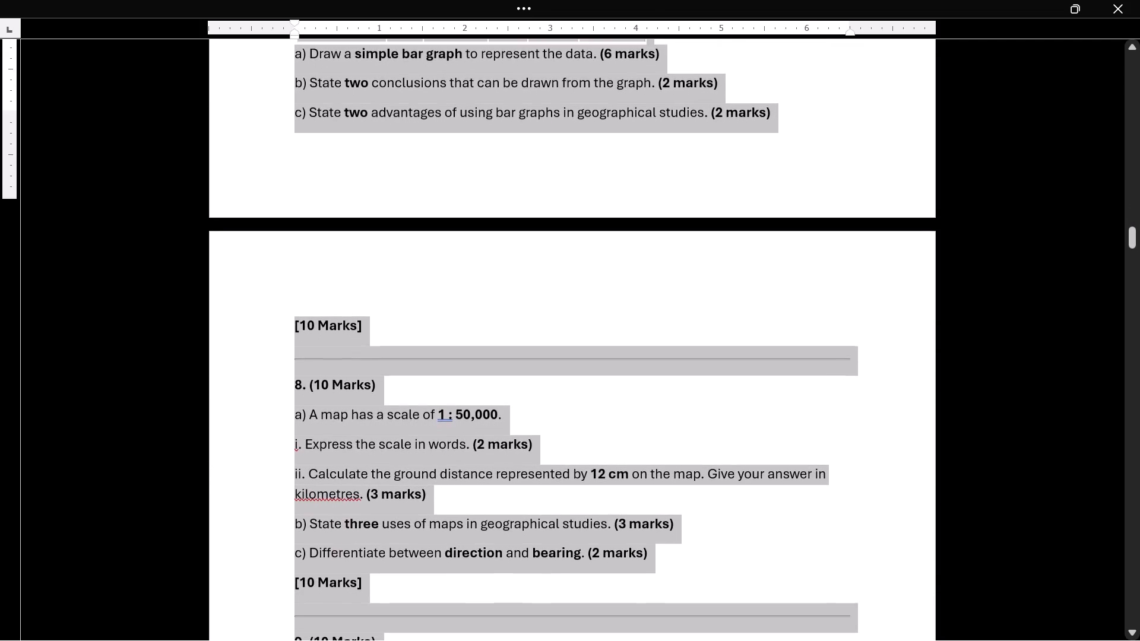
pyautogui.moveTo(1083, 640); pyautogui.dragTo(1139, 640)
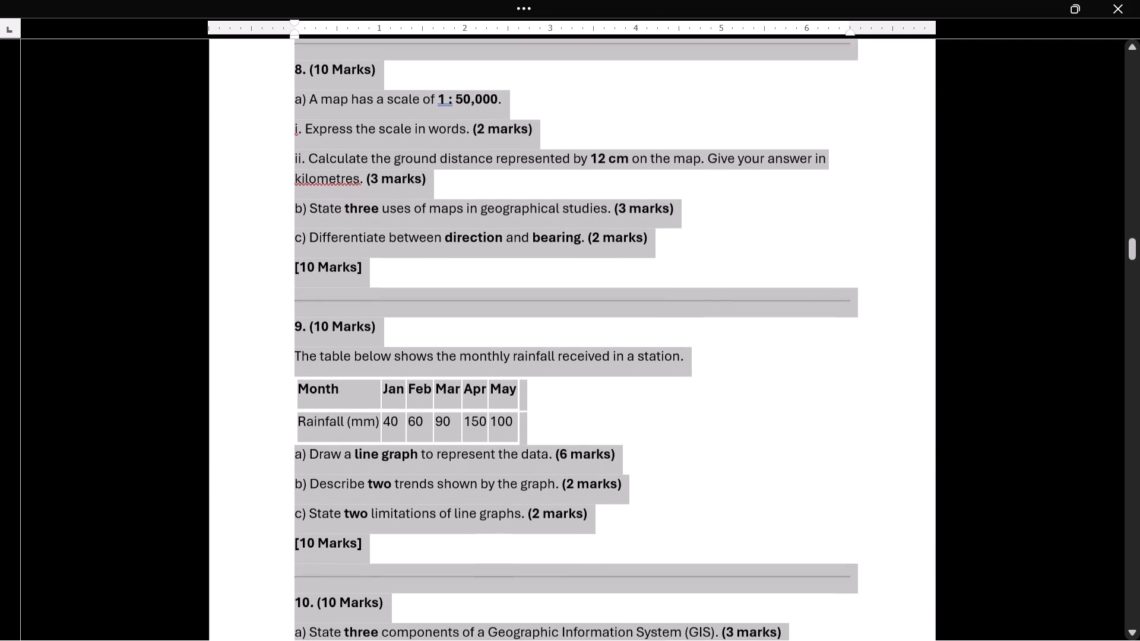
pyautogui.moveTo(1139, 640); pyautogui.dragTo(1027, 640)
pyautogui.scroll(8, 1135, 640)
pyautogui.scroll(5, 1039, 640)
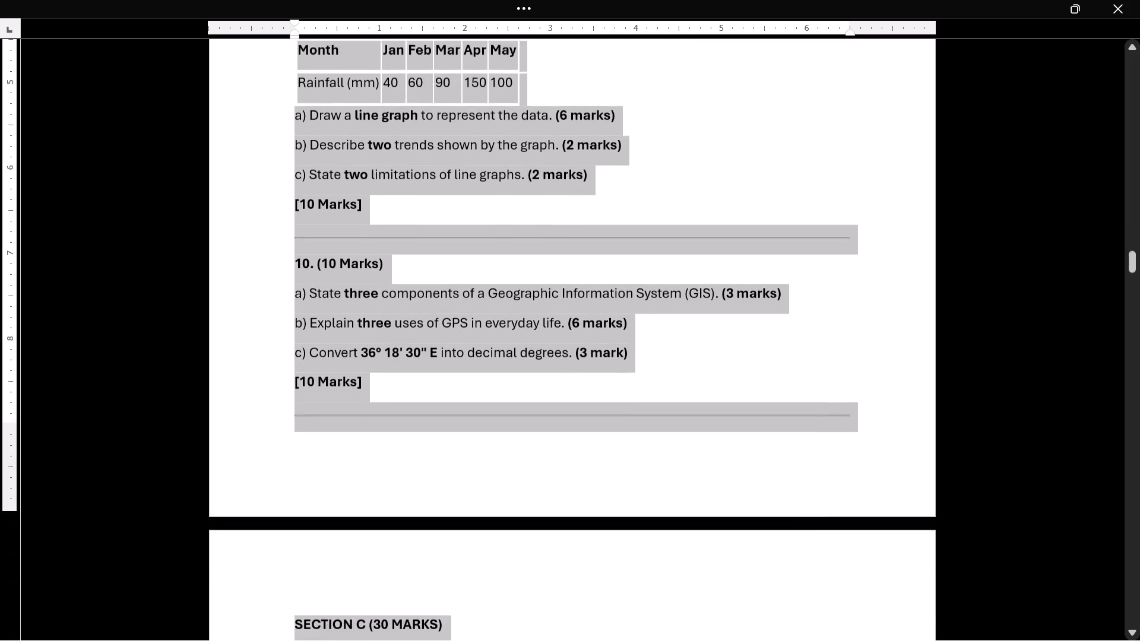
pyautogui.moveTo(1027, 640); pyautogui.dragTo(1139, 640)
pyautogui.scroll(19, 1139, 640)
pyautogui.scroll(17, 1139, 640)
pyautogui.scroll(20, 1139, 640)
pyautogui.scroll(20, 1139, 640)
pyautogui.scroll(15, 1139, 640)
pyautogui.scroll(17, 1139, 640)
pyautogui.scroll(18, 1139, 640)
pyautogui.scroll(15, 1139, 640)
pyautogui.scroll(3, 1059, 640)
pyautogui.scroll(20, 1139, 640)
pyautogui.scroll(20, 1139, 640)
pyautogui.scroll(18, 1139, 640)
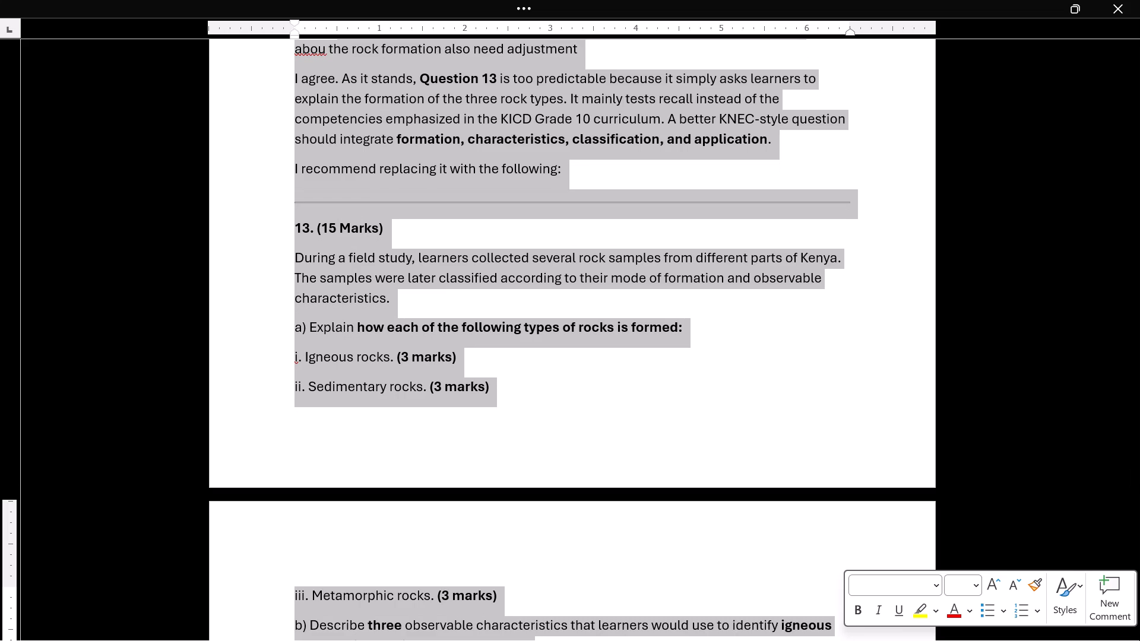
pyautogui.click(1135, 640)
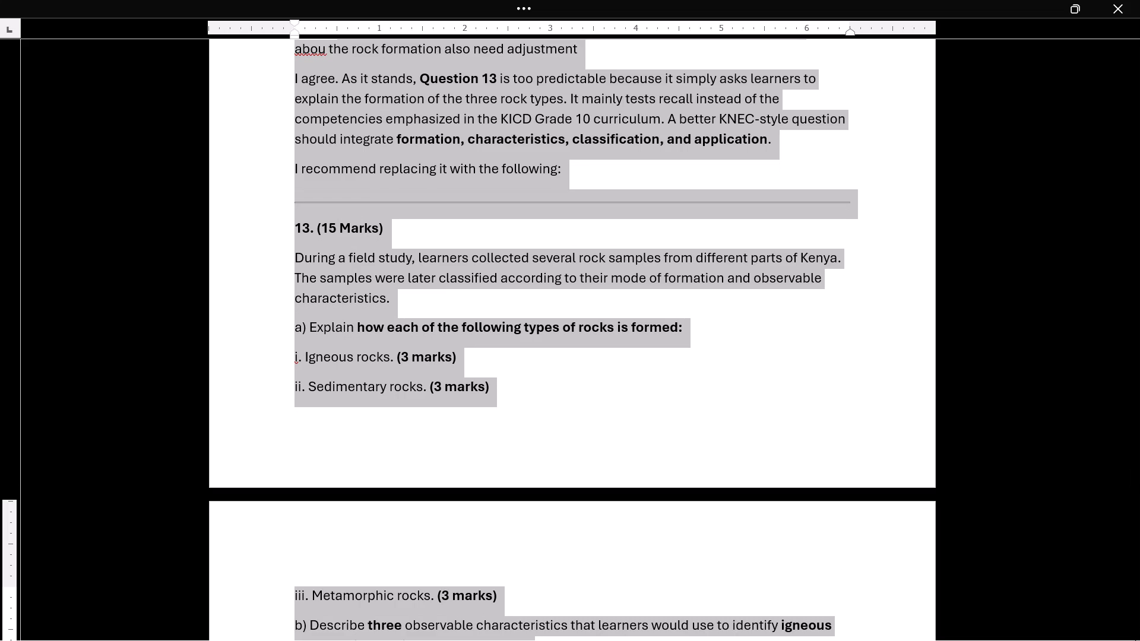
pyautogui.scroll(10, 1123, 640)
pyautogui.scroll(-3, 1135, 640)
pyautogui.scroll(3, 1135, 640)
pyautogui.scroll(-1, 1135, 640)
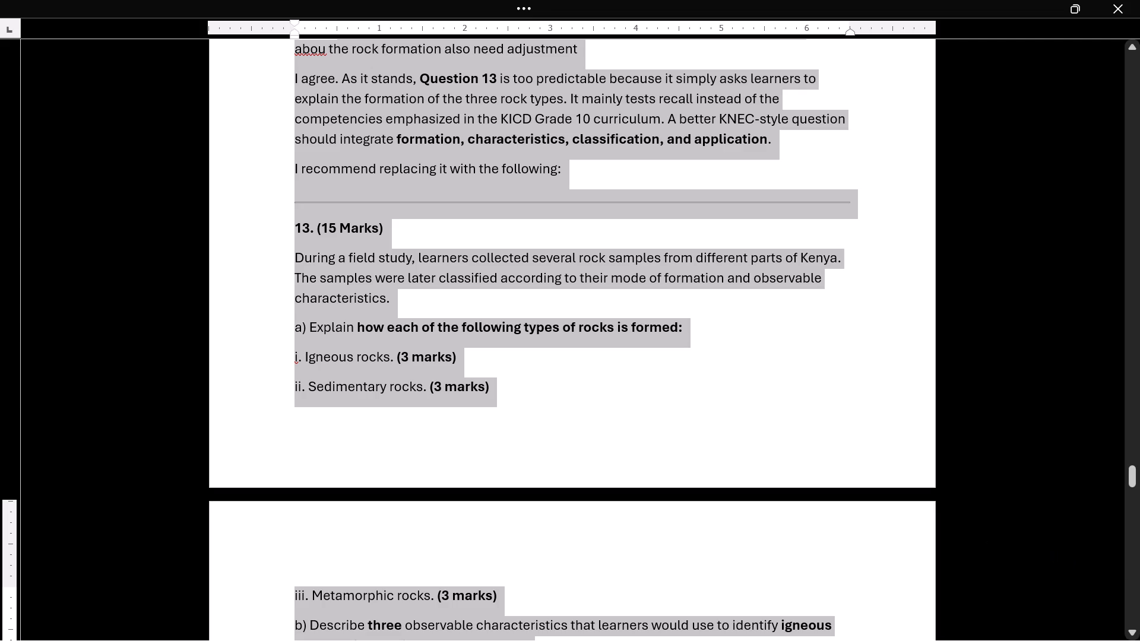
pyautogui.scroll(20, 683, 455)
pyautogui.scroll(20, 683, 455)
pyautogui.scroll(20, 683, 455)
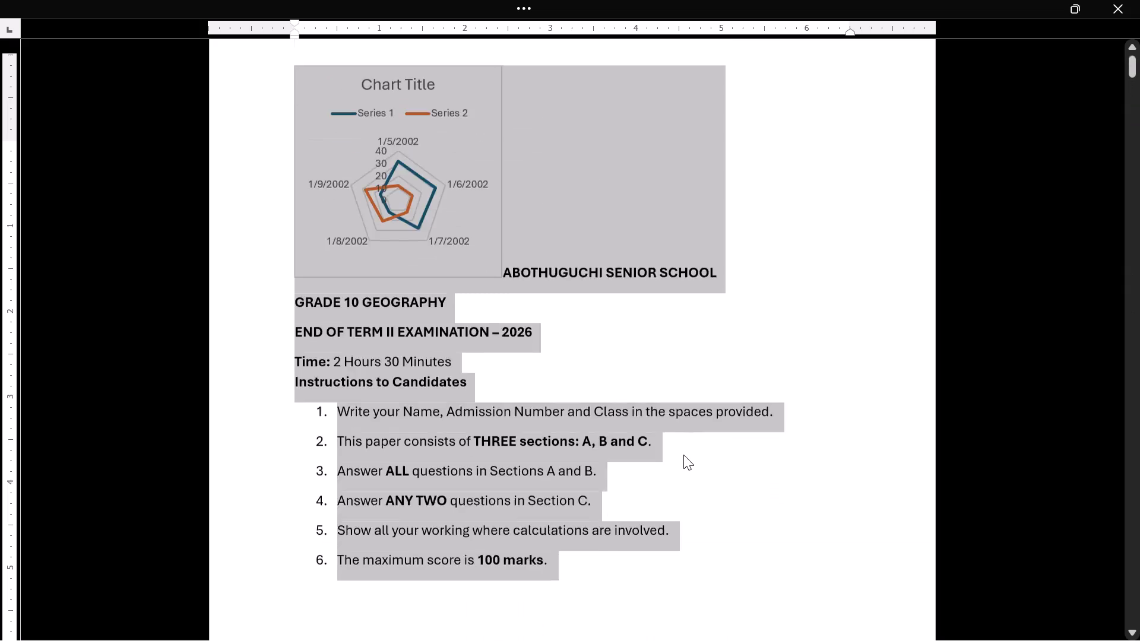
pyautogui.scroll(20, 683, 455)
pyautogui.scroll(20, 683, 455)
pyautogui.scroll(20, 683, 455)
pyautogui.scroll(11, 683, 455)
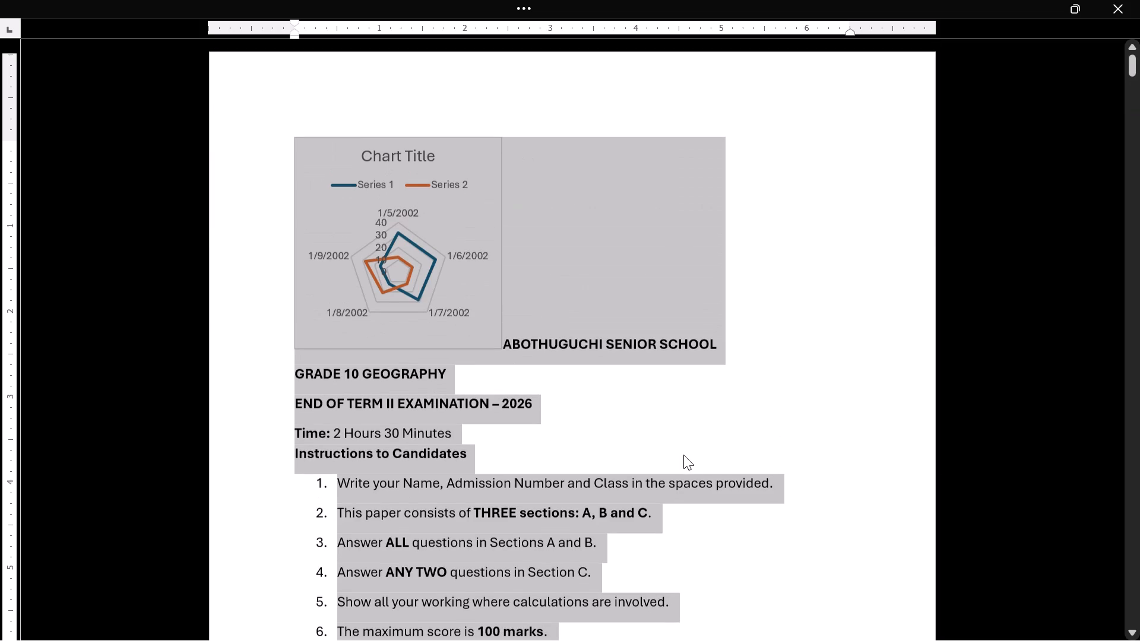
pyautogui.scroll(16, 683, 455)
pyautogui.scroll(9, 683, 455)
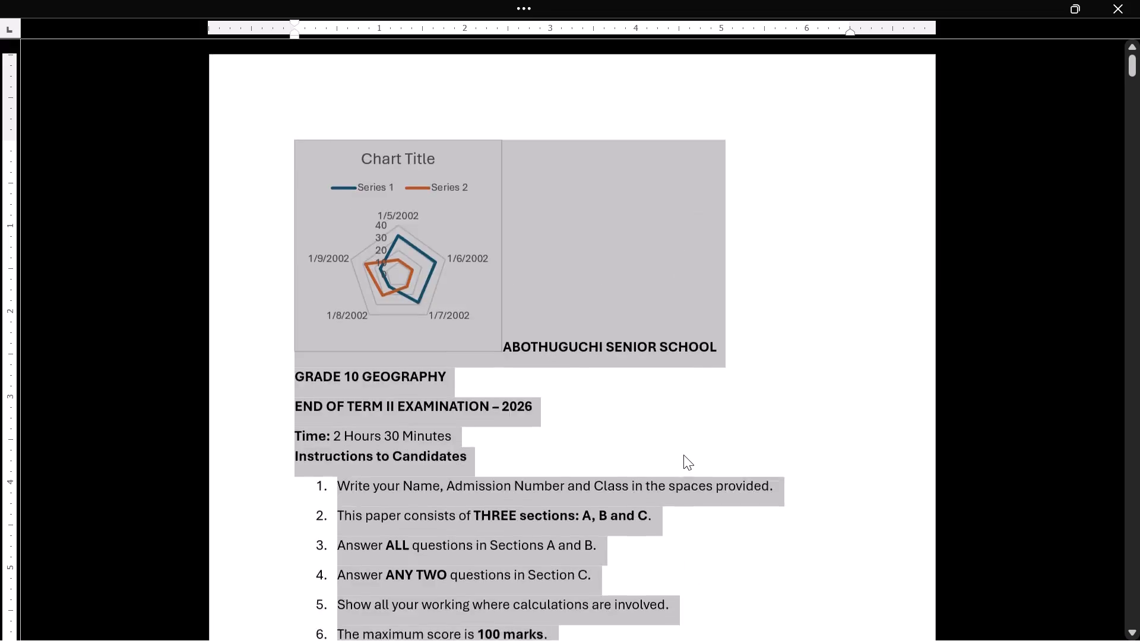
pyautogui.scroll(18, 683, 455)
pyautogui.scroll(12, 683, 455)
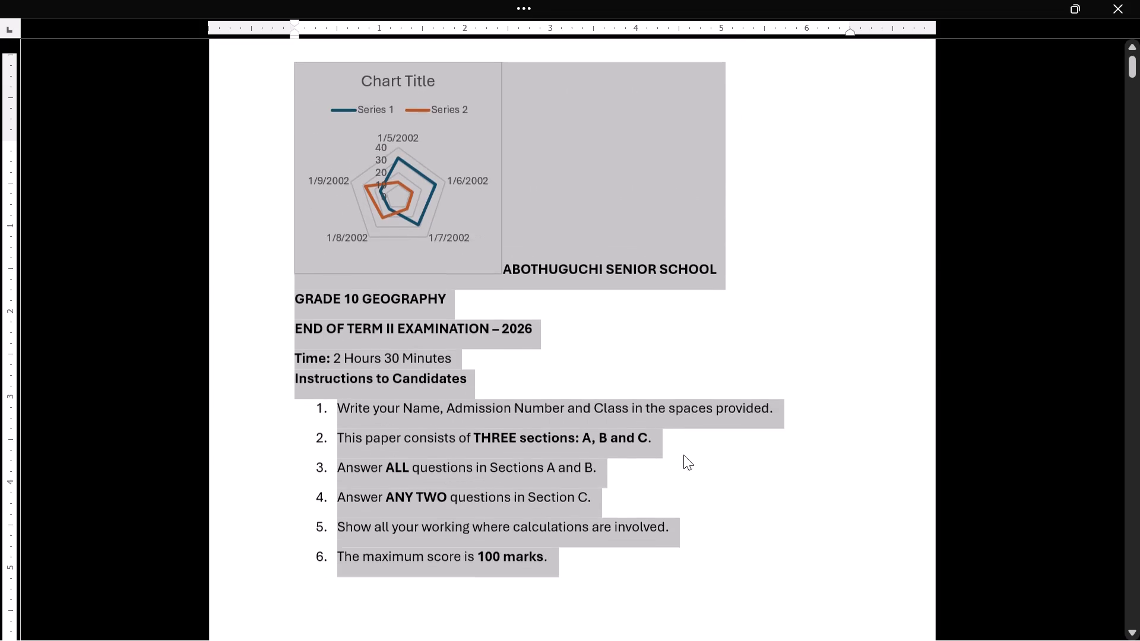
pyautogui.scroll(6, 683, 455)
pyautogui.scroll(20, 683, 455)
pyautogui.scroll(3, 683, 455)
pyautogui.rightClick(683, 455)
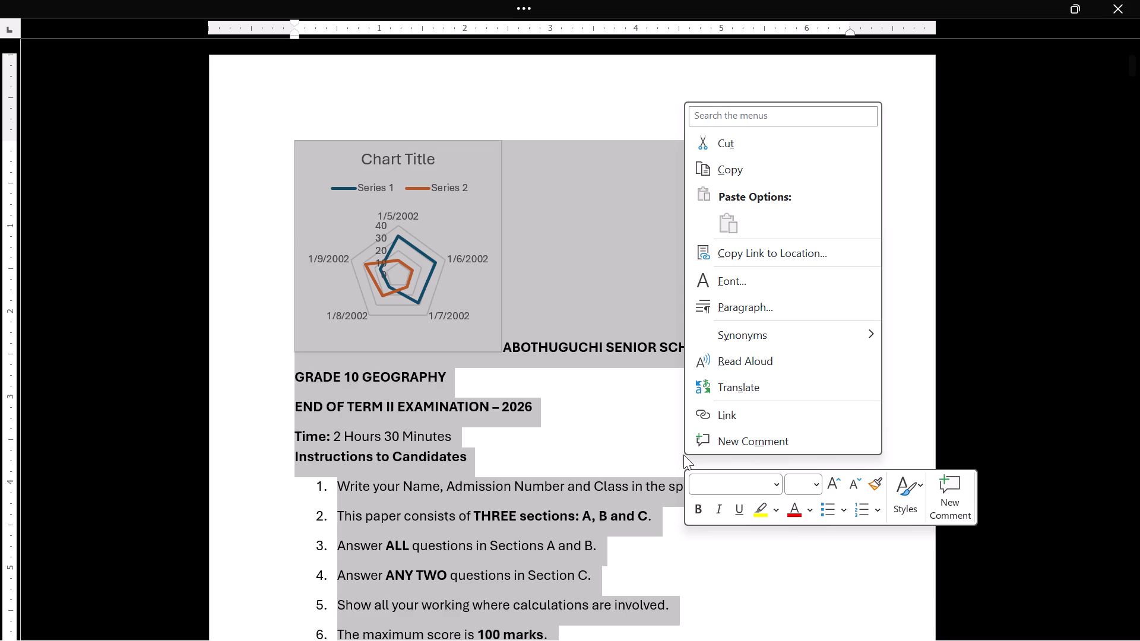
pyautogui.scroll(8, 683, 455)
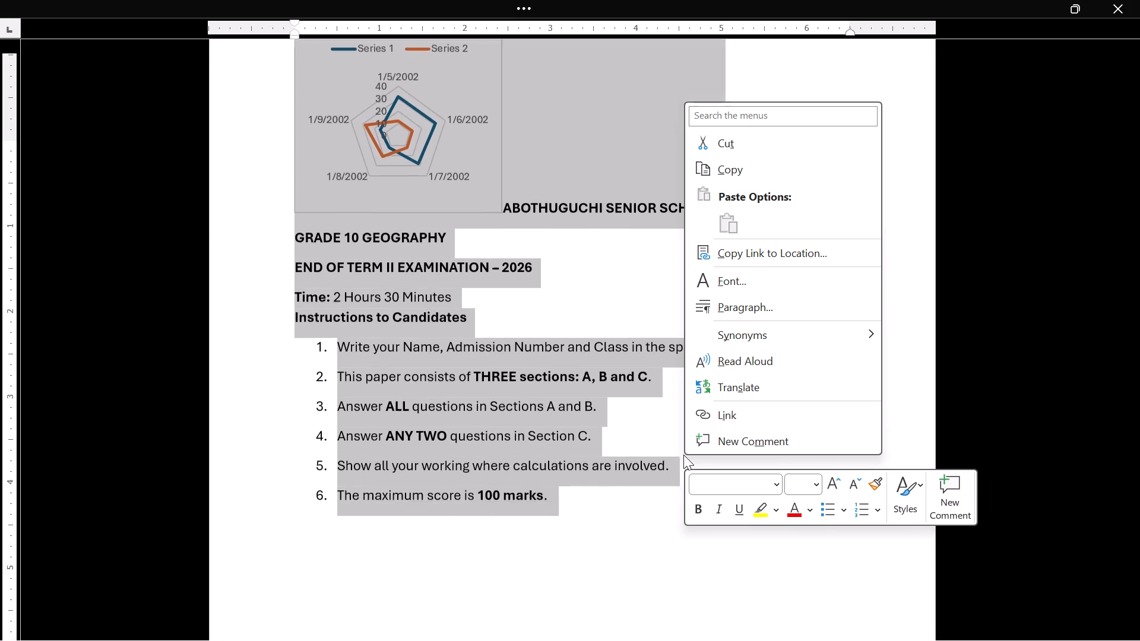
pyautogui.scroll(3, 683, 455)
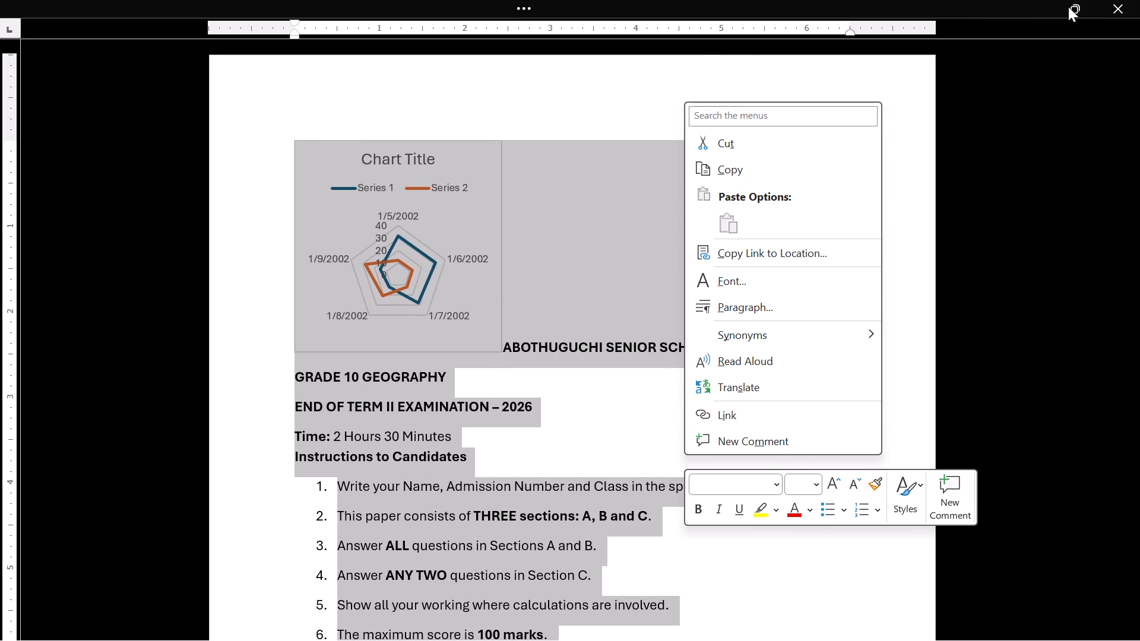
pyautogui.click(713, 163)
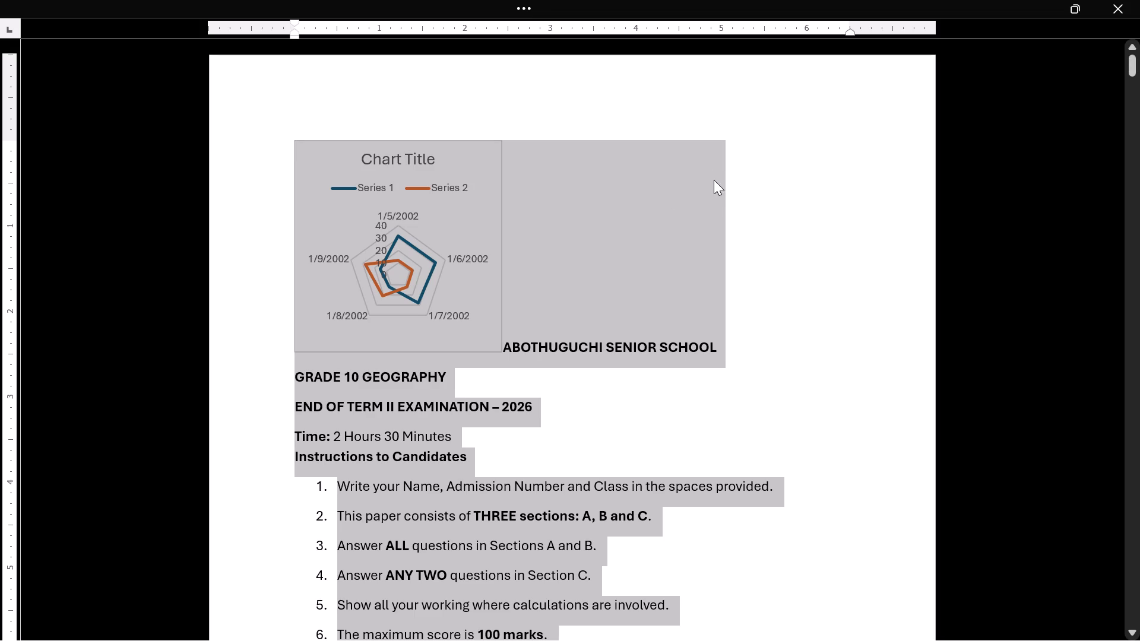
# Look over the selected exam content from the cover page through the pictures and the Section A questions.
pyautogui.scroll(-2, 714, 180)
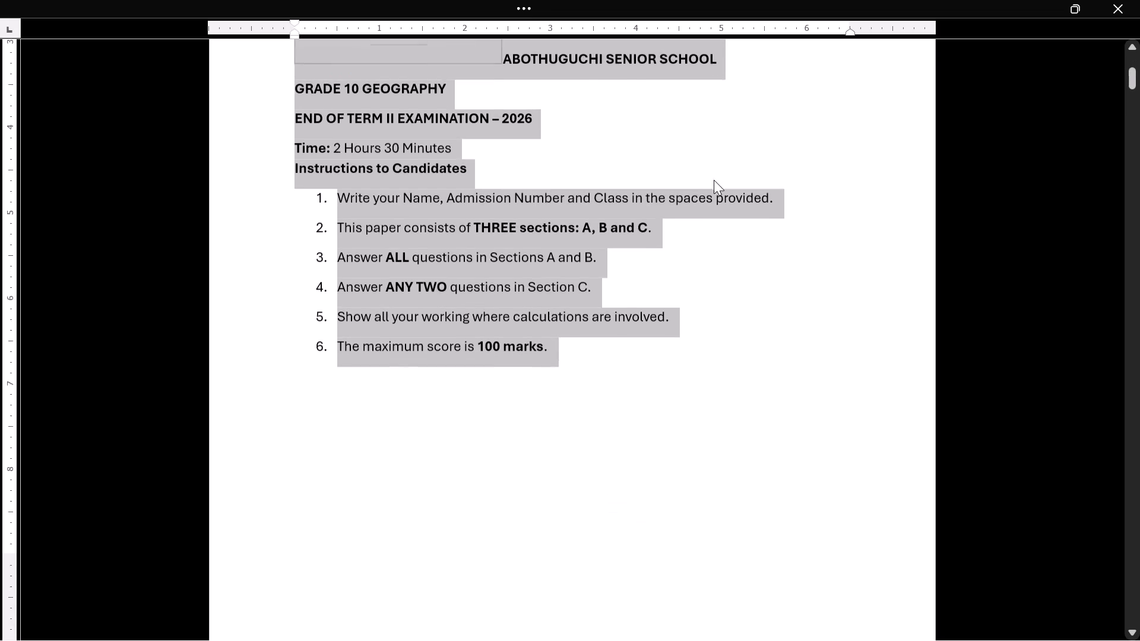
pyautogui.scroll(3, 714, 180)
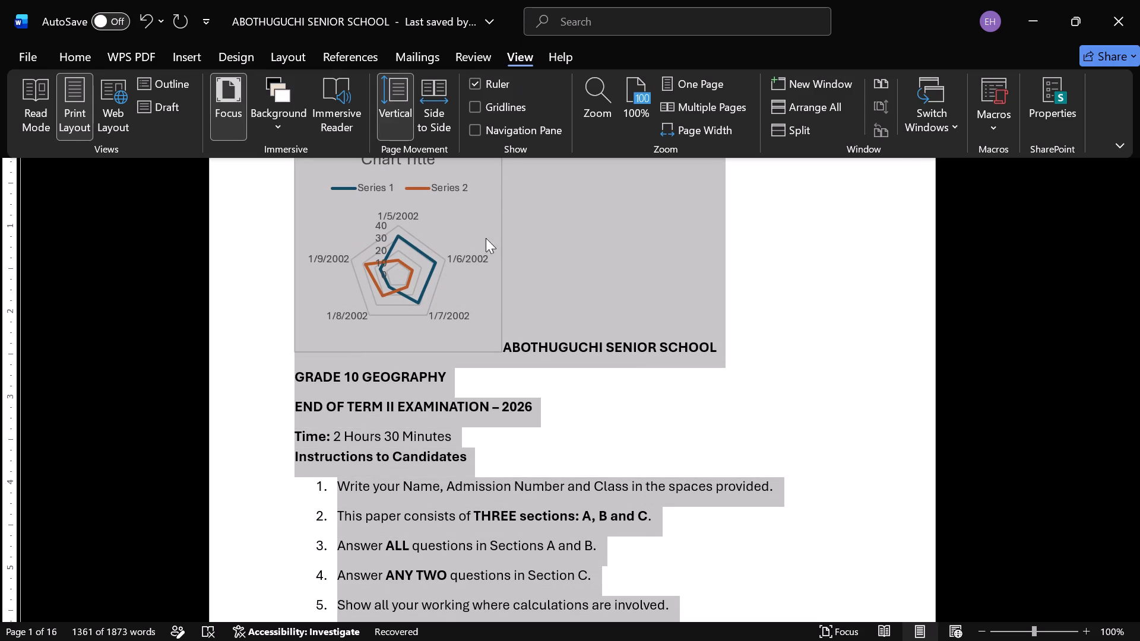
pyautogui.scroll(4, 473, 270)
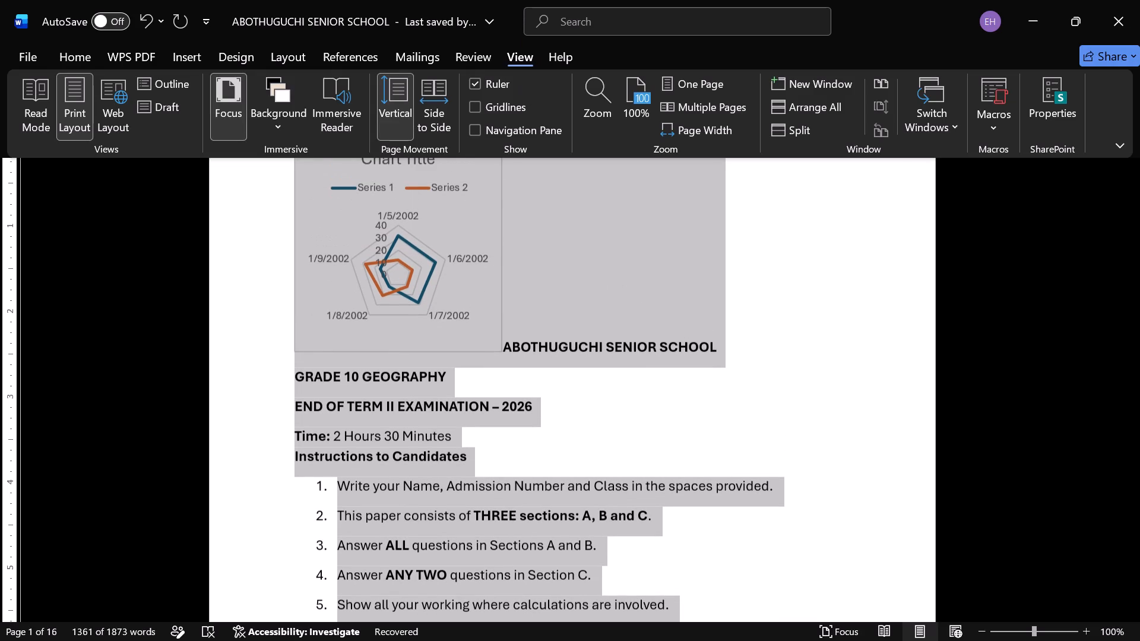
pyautogui.scroll(3, 473, 270)
pyautogui.scroll(1, 470, 219)
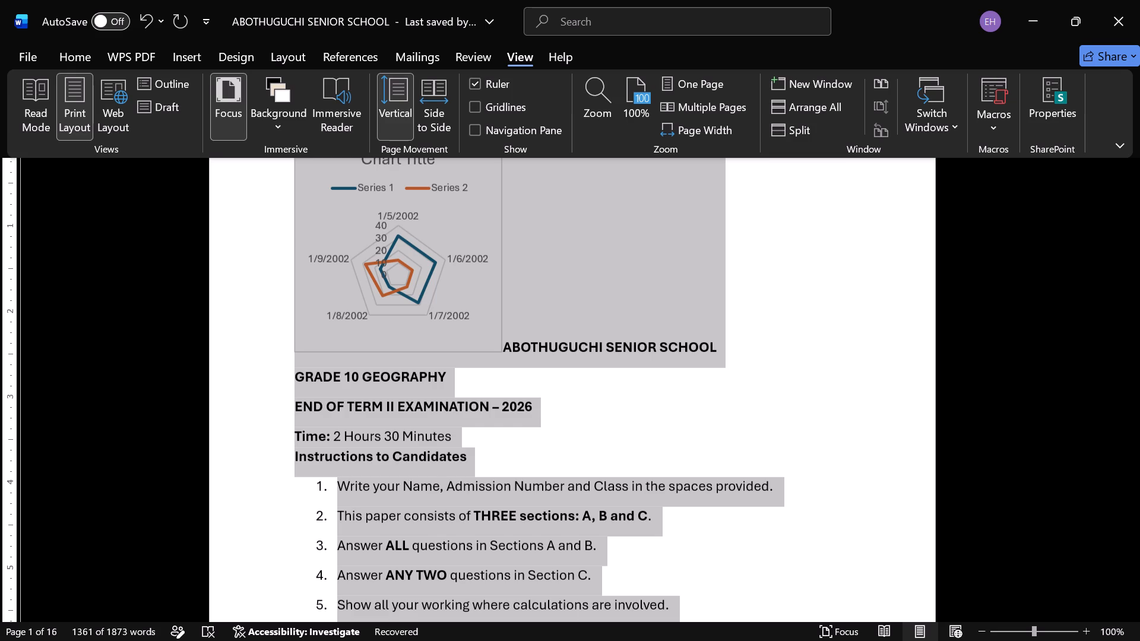
pyautogui.scroll(-1, 460, 300)
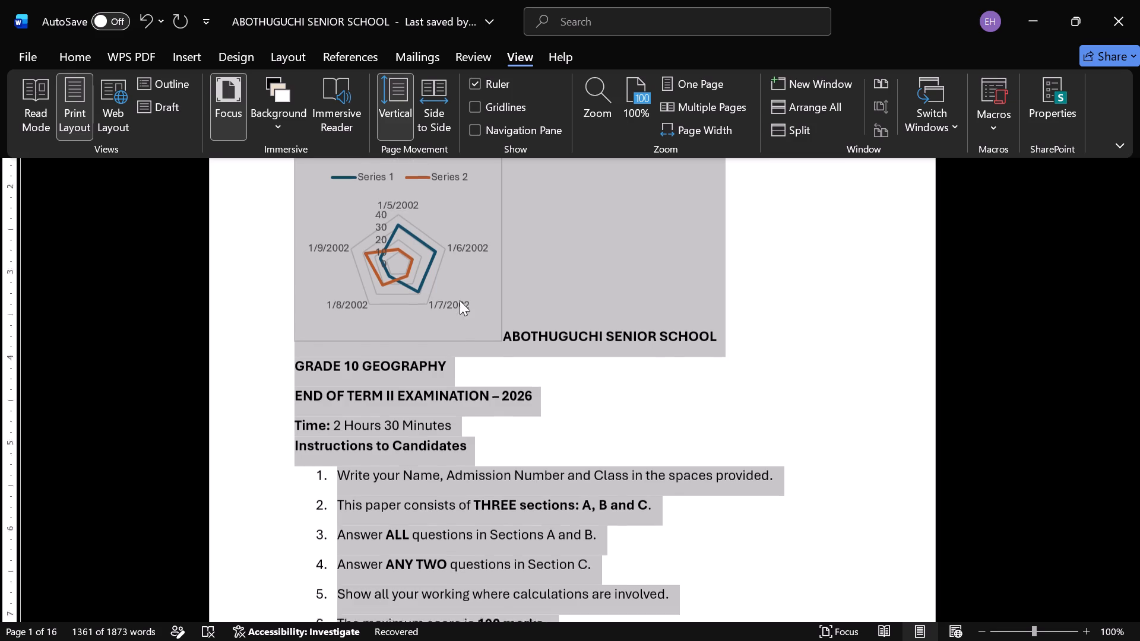
pyautogui.scroll(-8, 460, 300)
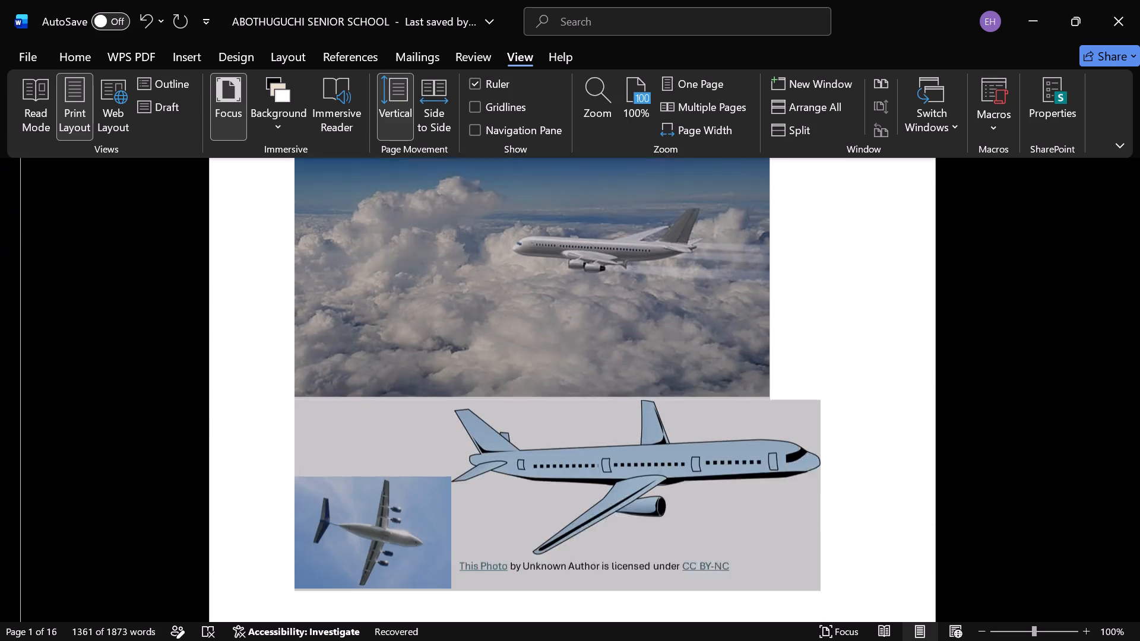
pyautogui.scroll(-6, 444, 304)
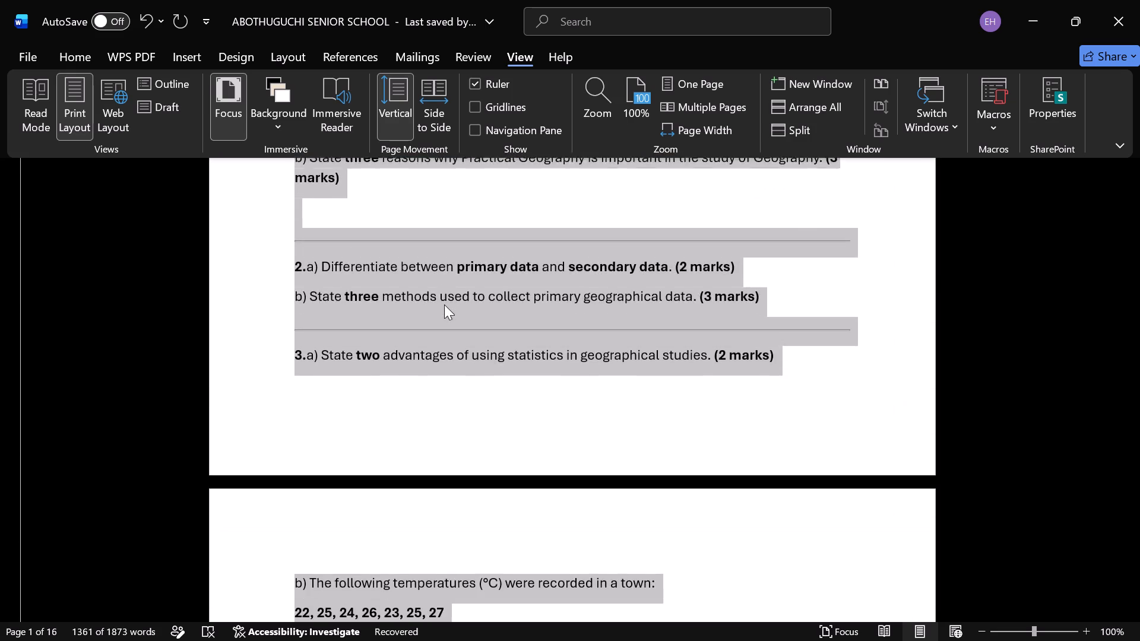
pyautogui.scroll(-2, 444, 304)
pyautogui.scroll(1, 412, 259)
pyautogui.keyDown('ctrl'); pyautogui.scroll(-1, 412, 259); pyautogui.keyUp('ctrl')
pyautogui.keyDown('ctrl'); pyautogui.scroll(1, 412, 259); pyautogui.keyUp('ctrl')
pyautogui.keyDown('ctrl'); pyautogui.scroll(-1, 412, 259); pyautogui.keyUp('ctrl')
pyautogui.keyDown('ctrl'); pyautogui.scroll(1, 412, 259); pyautogui.keyUp('ctrl')
pyautogui.scroll(-2, 412, 259)
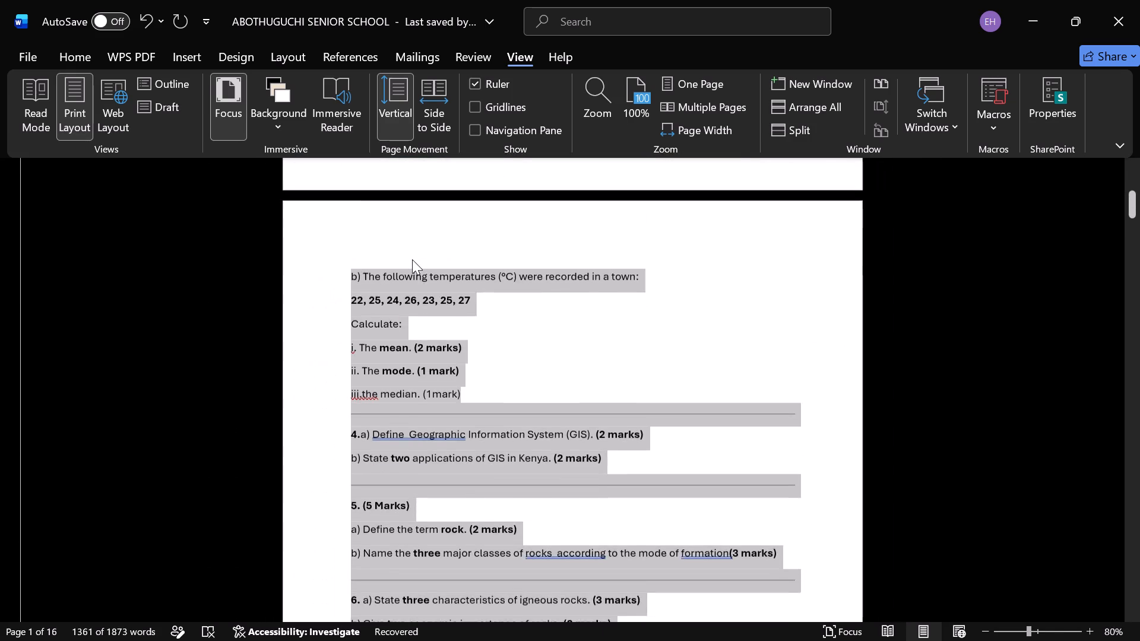
pyautogui.scroll(18, 412, 259)
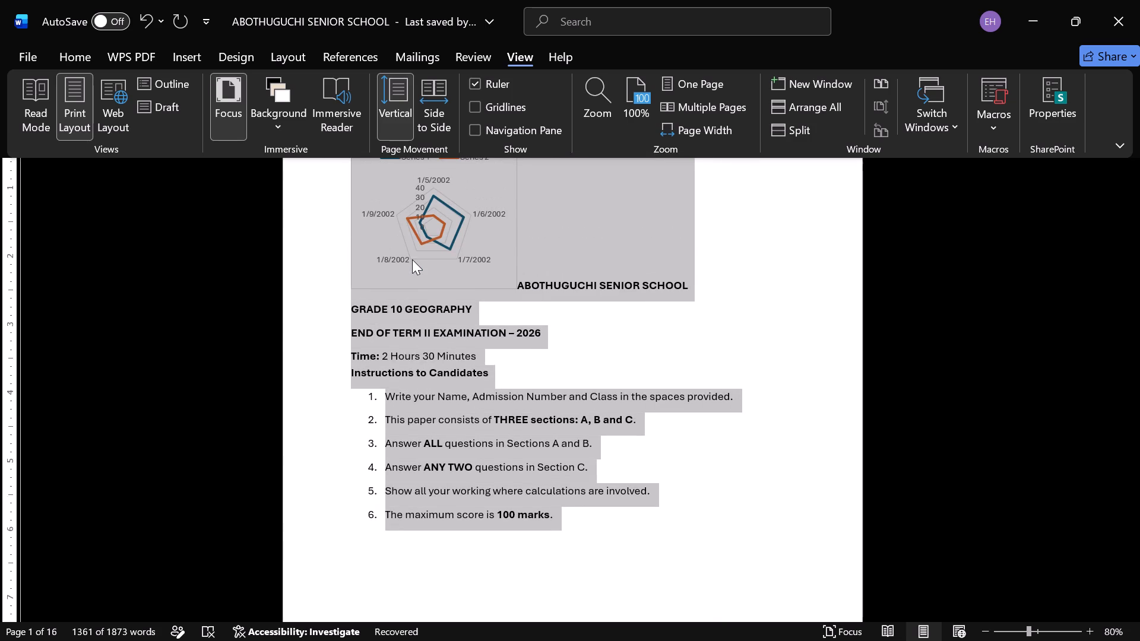
pyautogui.scroll(6, 412, 259)
pyautogui.scroll(-8, 412, 259)
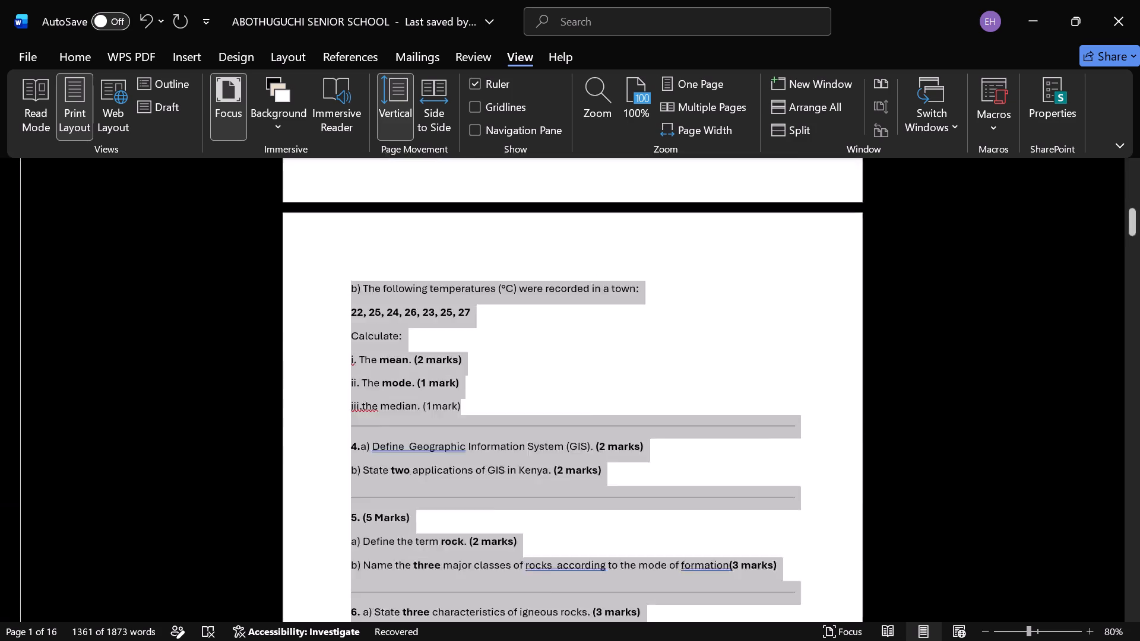
# Change the Focus mode background from plain black to the coral-red gradient.
pyautogui.scroll(-2, 412, 259)
pyautogui.click(276, 118)
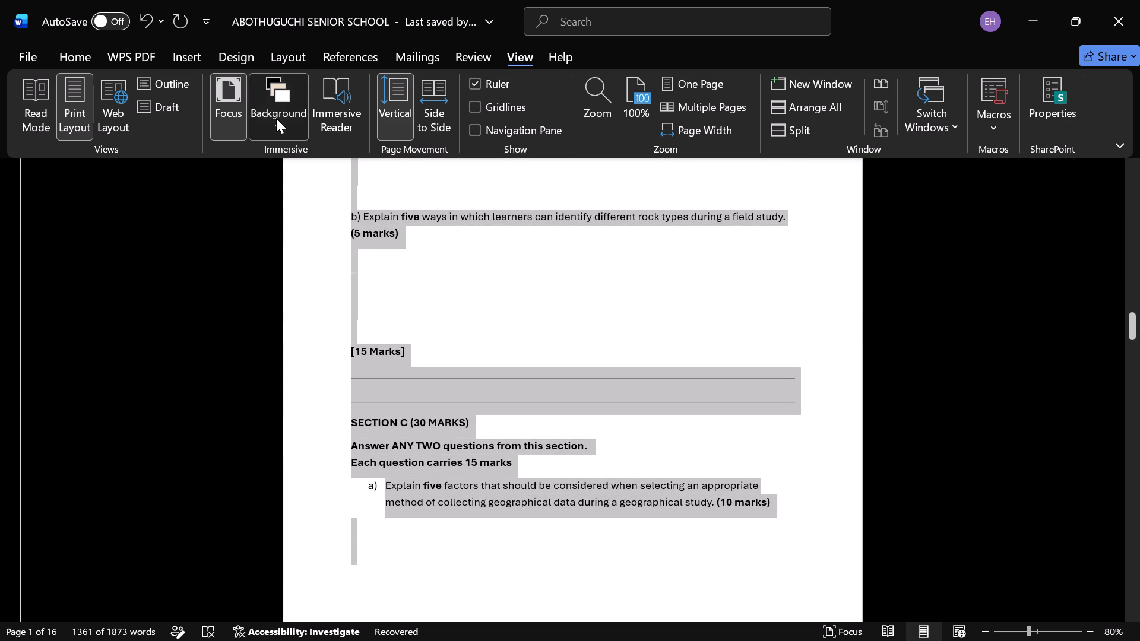
pyautogui.click(312, 227)
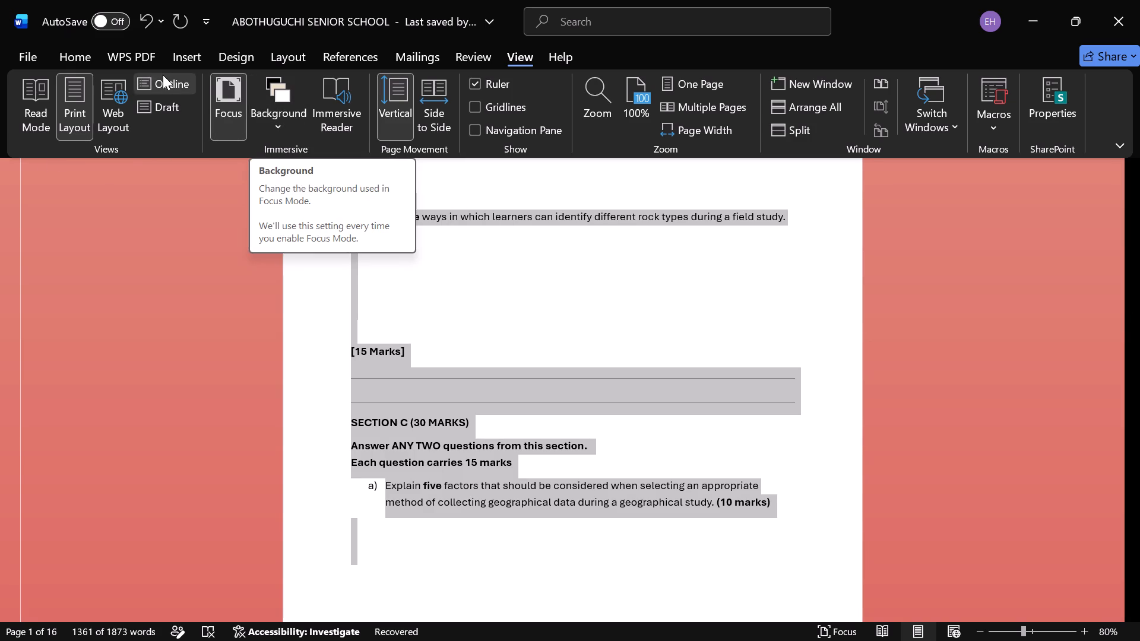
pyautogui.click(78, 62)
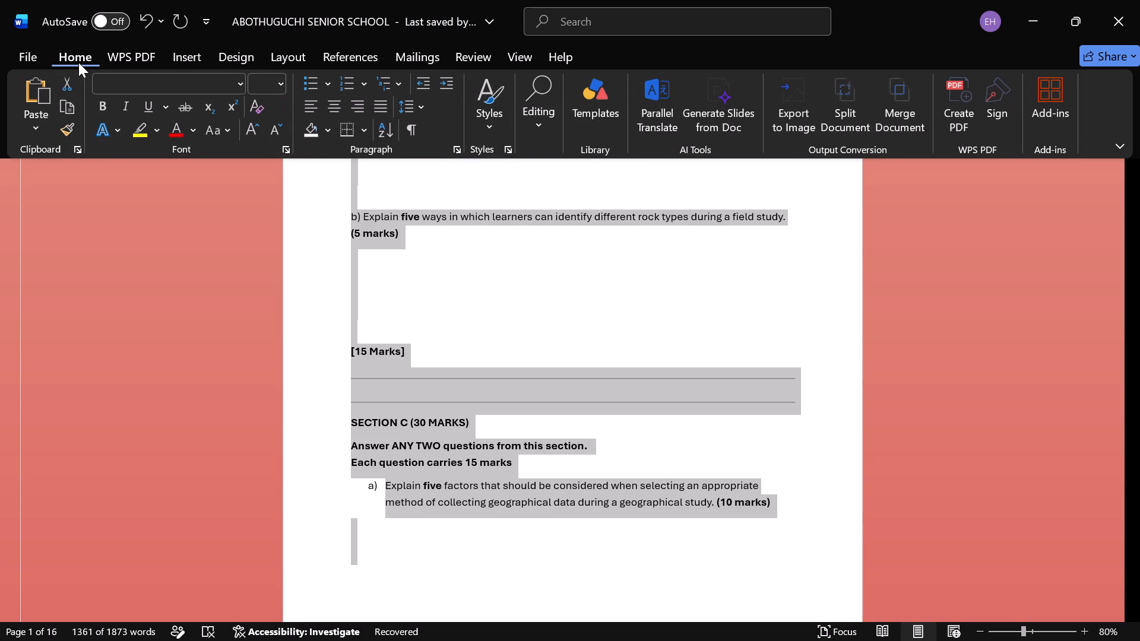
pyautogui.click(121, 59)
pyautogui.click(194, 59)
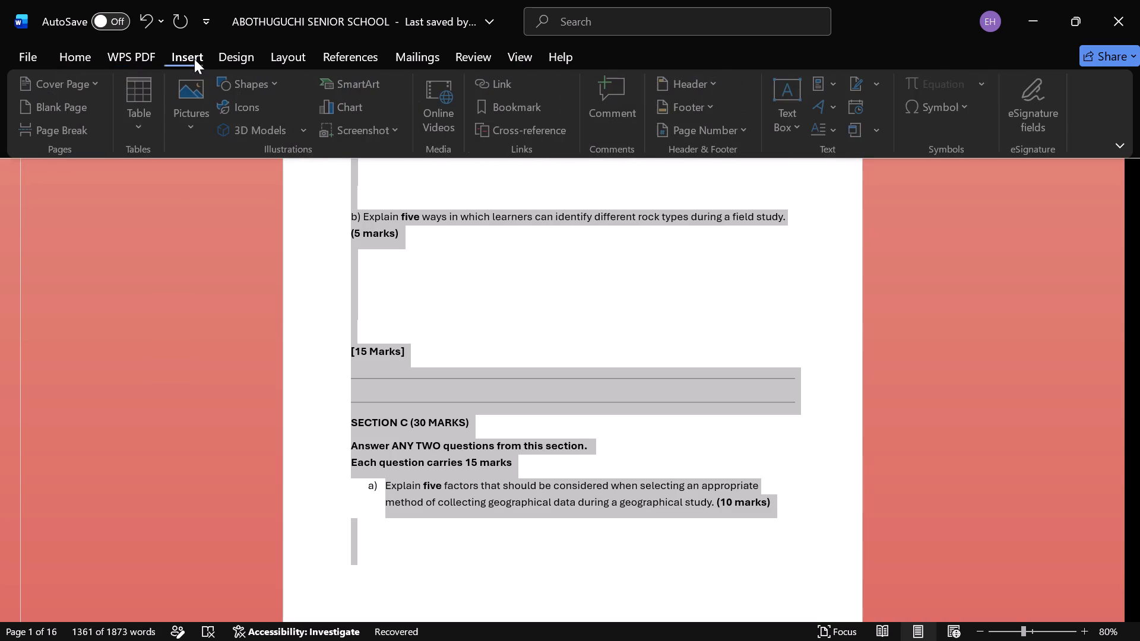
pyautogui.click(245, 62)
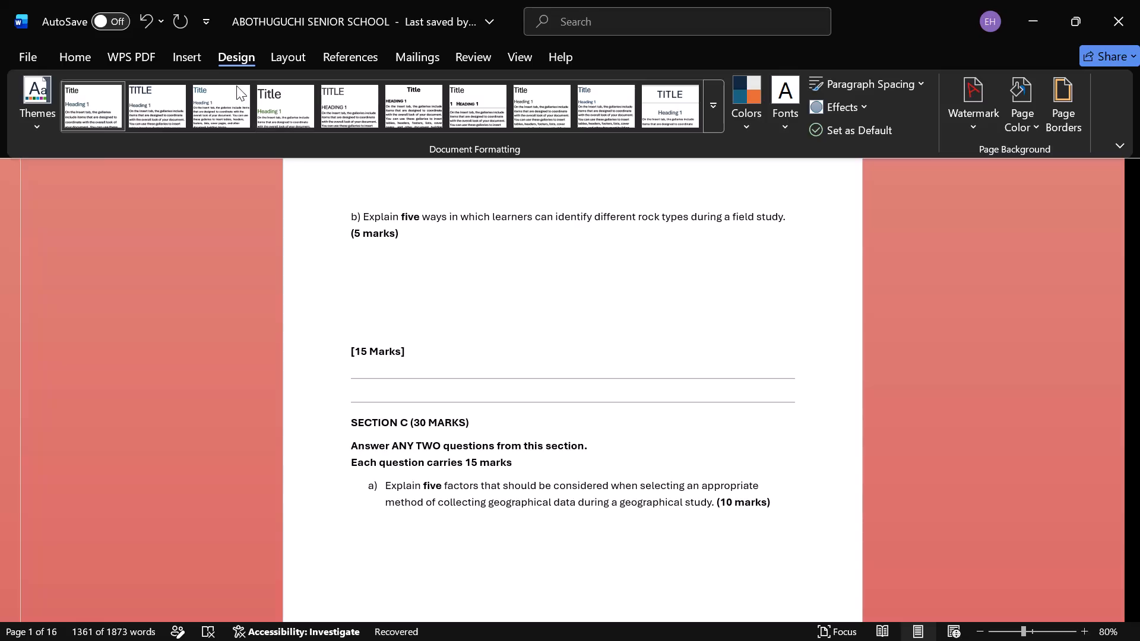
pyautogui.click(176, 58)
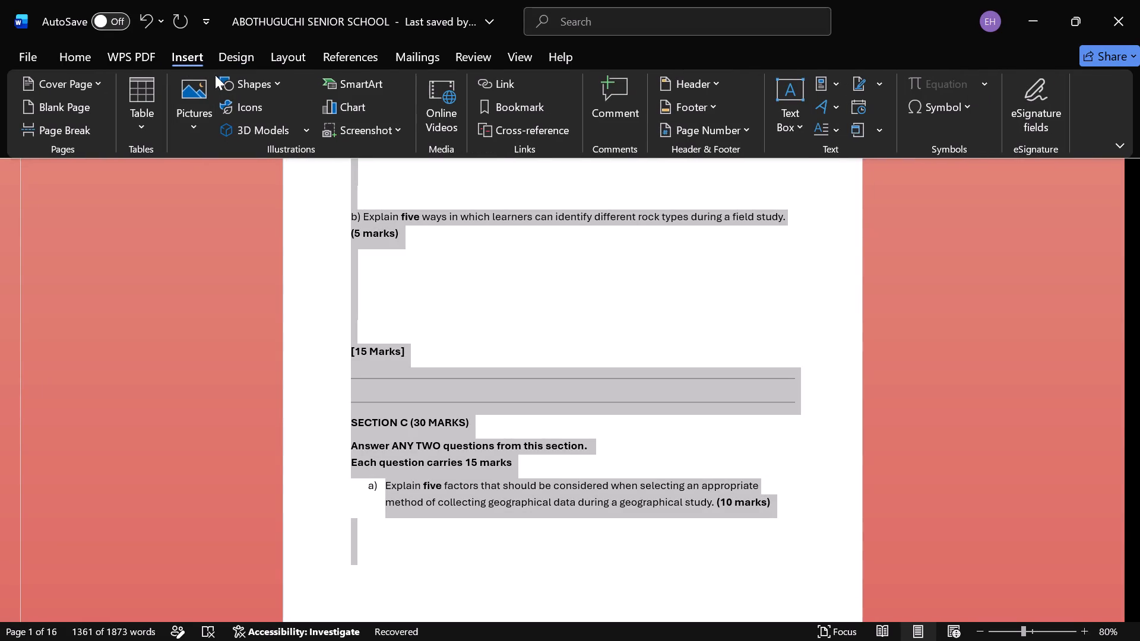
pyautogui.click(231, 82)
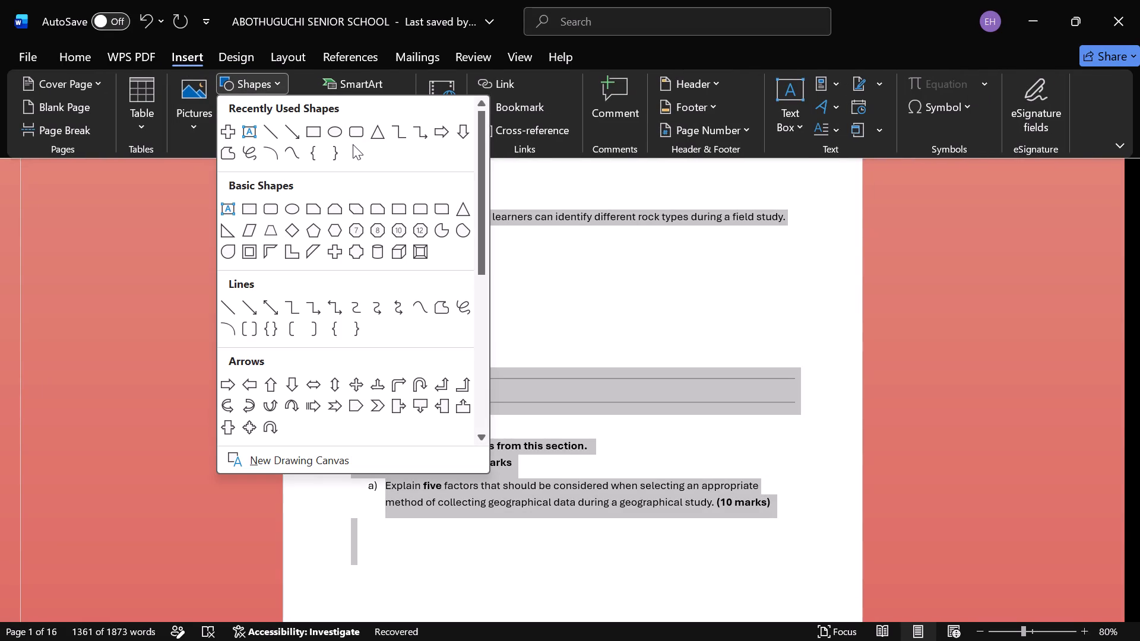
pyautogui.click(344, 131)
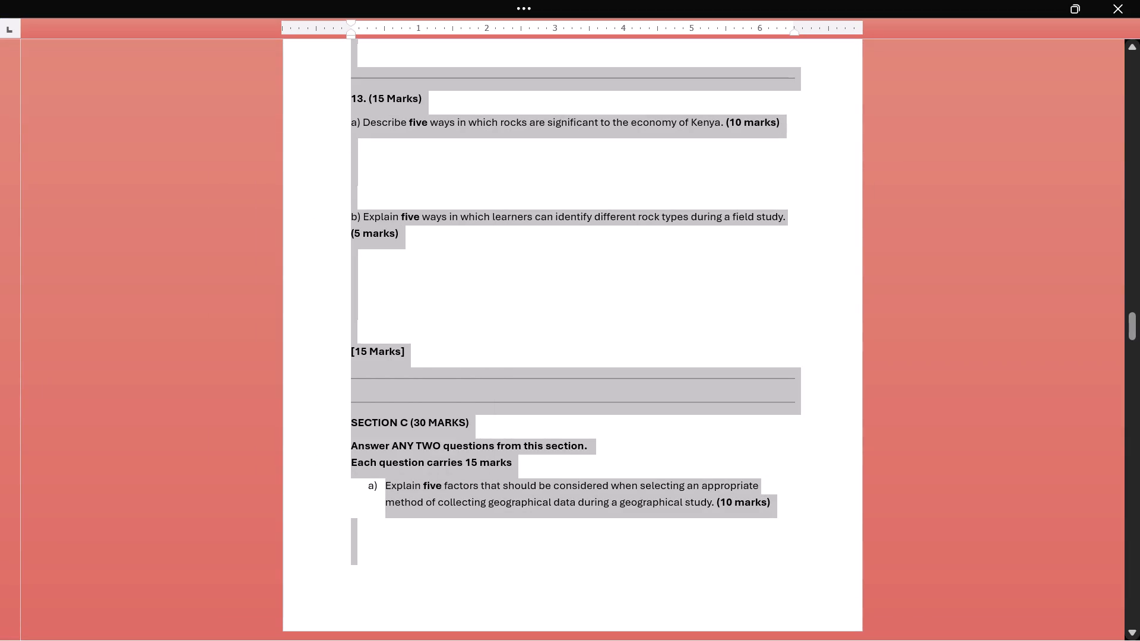
# Look over the selected cover page with its chart and instructions, and the airplane pictures that follow it.
pyautogui.scroll(4, 465, 168)
pyautogui.scroll(20, 465, 168)
pyautogui.scroll(20, 465, 168)
pyautogui.scroll(7, 465, 168)
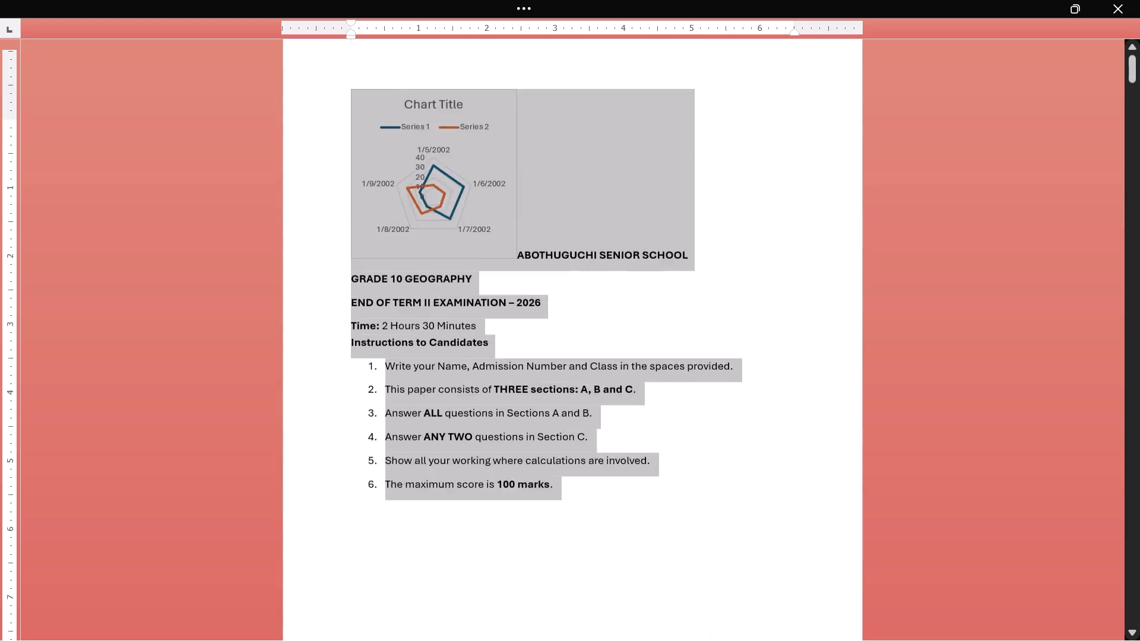
pyautogui.scroll(19, 465, 168)
pyautogui.scroll(-20, 465, 168)
pyautogui.scroll(-4, 465, 168)
pyautogui.scroll(20, 465, 168)
pyautogui.scroll(20, 465, 168)
pyautogui.scroll(13, 465, 168)
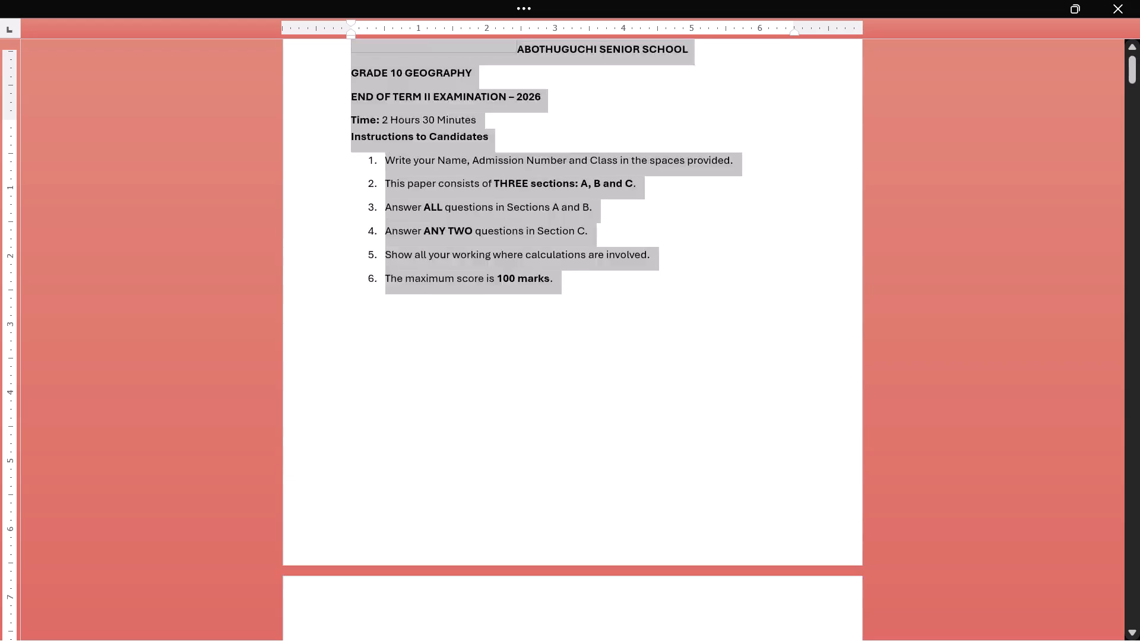
pyautogui.scroll(19, 465, 168)
pyautogui.scroll(7, 465, 168)
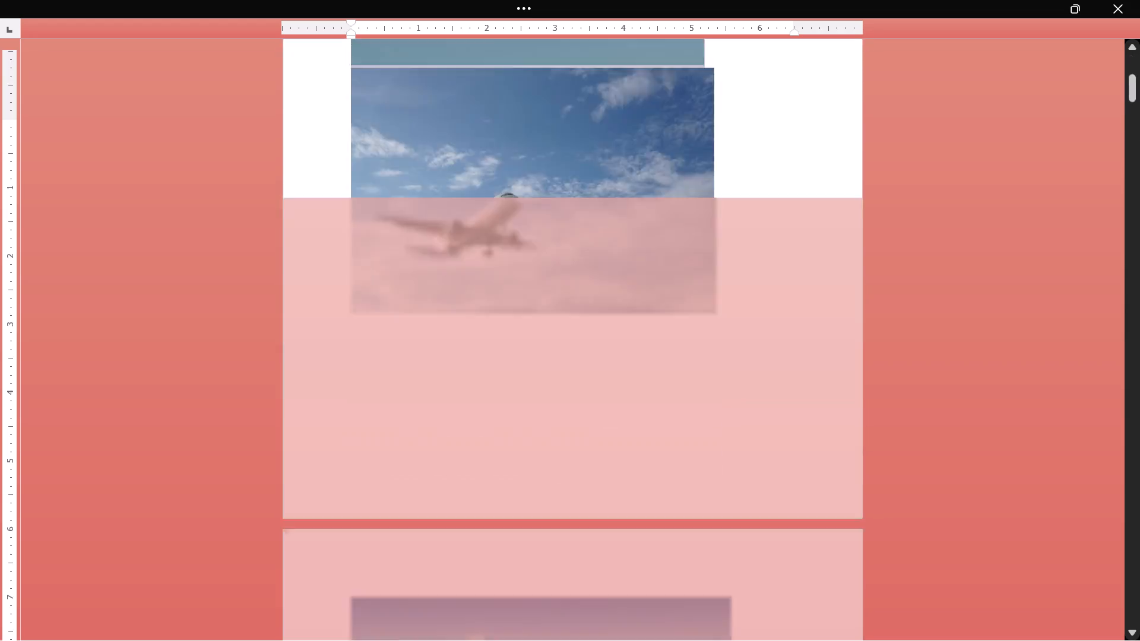
pyautogui.scroll(17, 465, 168)
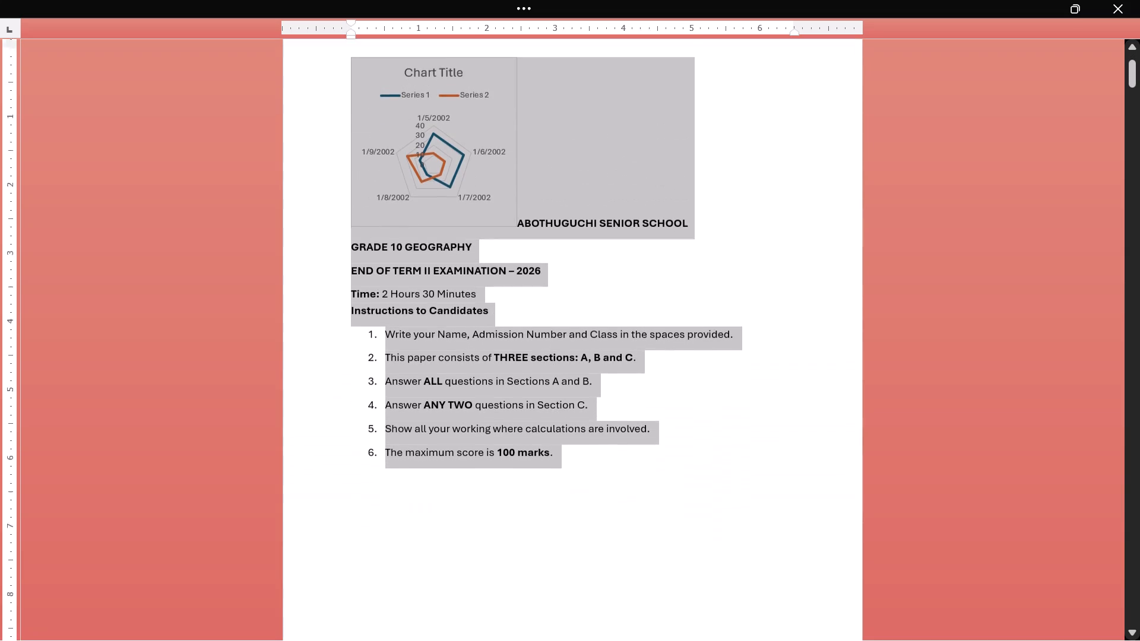
pyautogui.scroll(20, 465, 168)
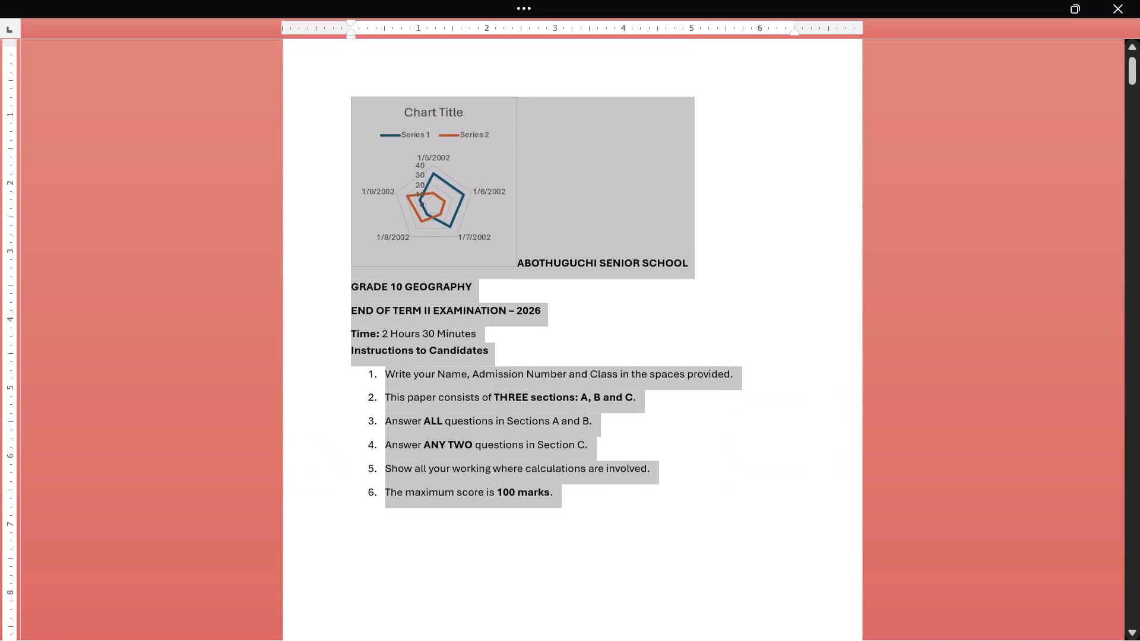
pyautogui.scroll(1, 465, 168)
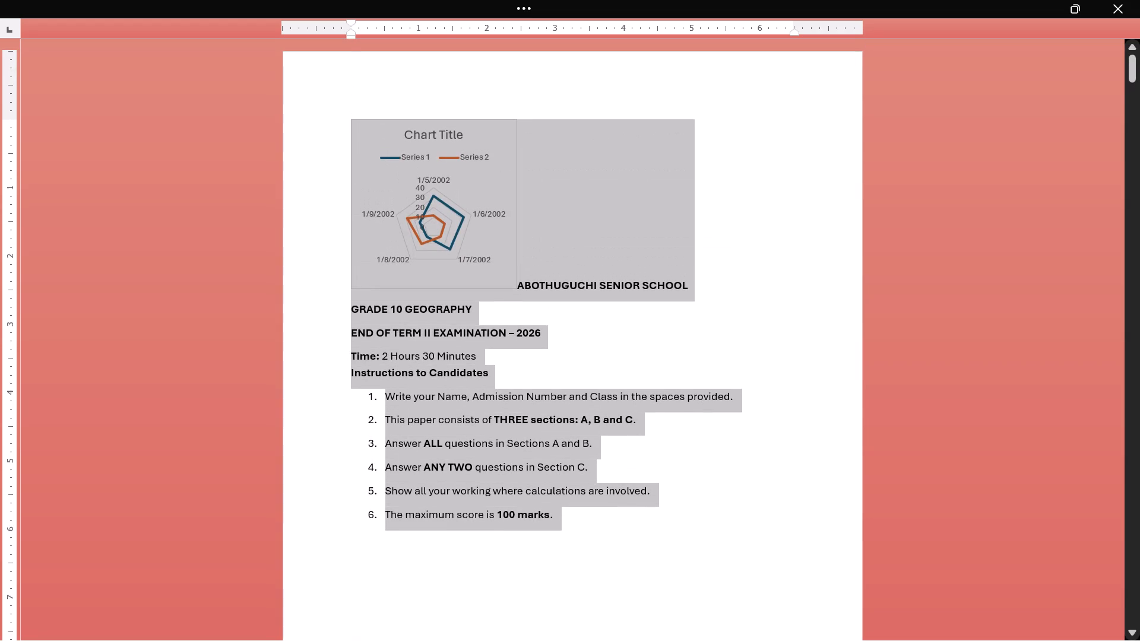
# Look through the selected Section A and Section B questions, from the temperature data to question 10 on GIS and GPS.
pyautogui.scroll(-8, 465, 168)
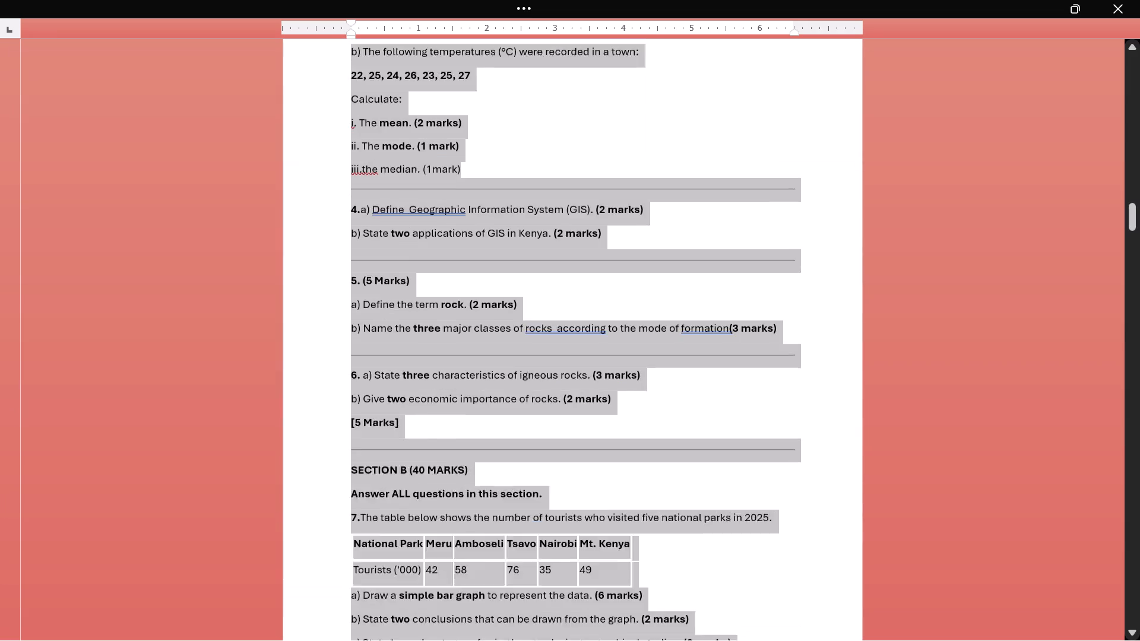
pyautogui.scroll(-4, 465, 168)
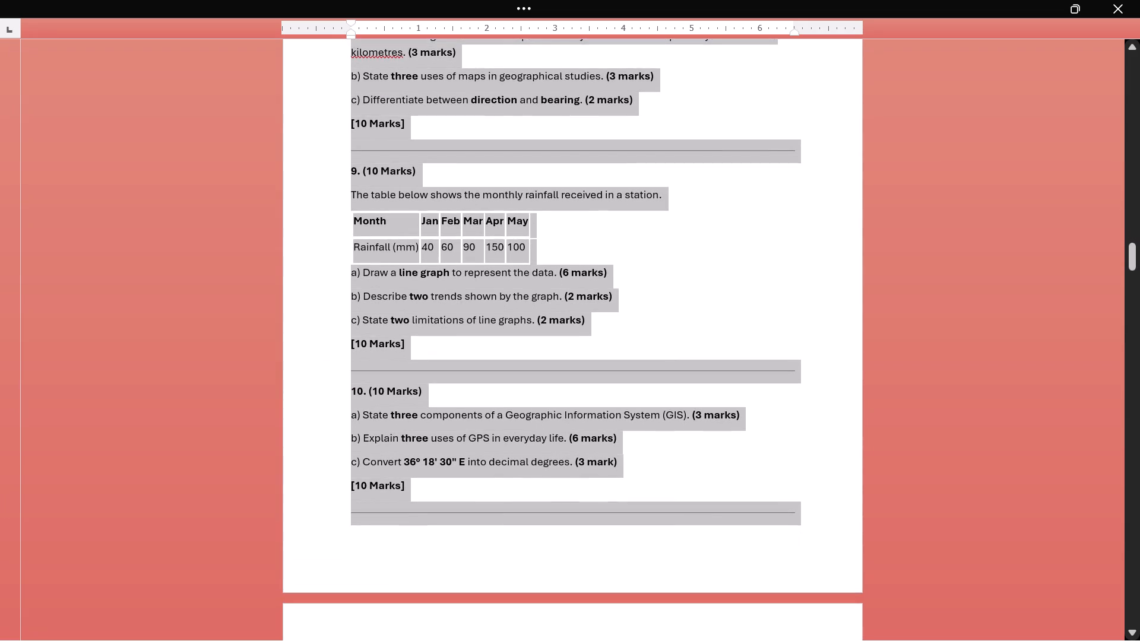
pyautogui.scroll(3, 465, 168)
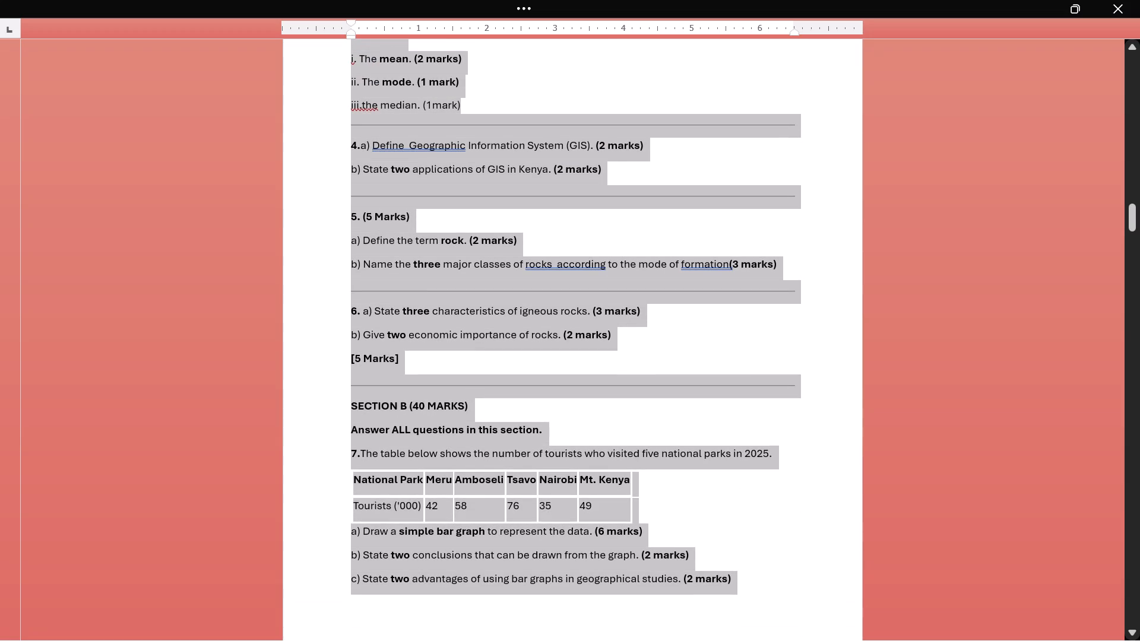
pyautogui.scroll(4, 465, 168)
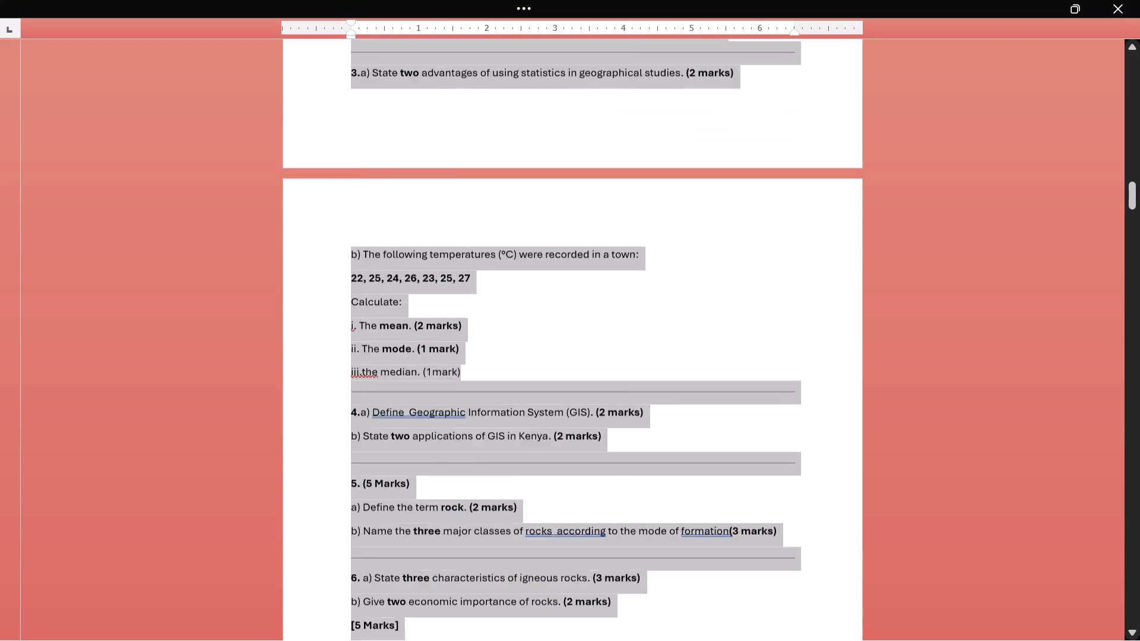
pyautogui.scroll(8, 465, 168)
# Look through the document from the cover page and airplane pictures to the large blue cross shape near its end.
pyautogui.scroll(-2, 465, 168)
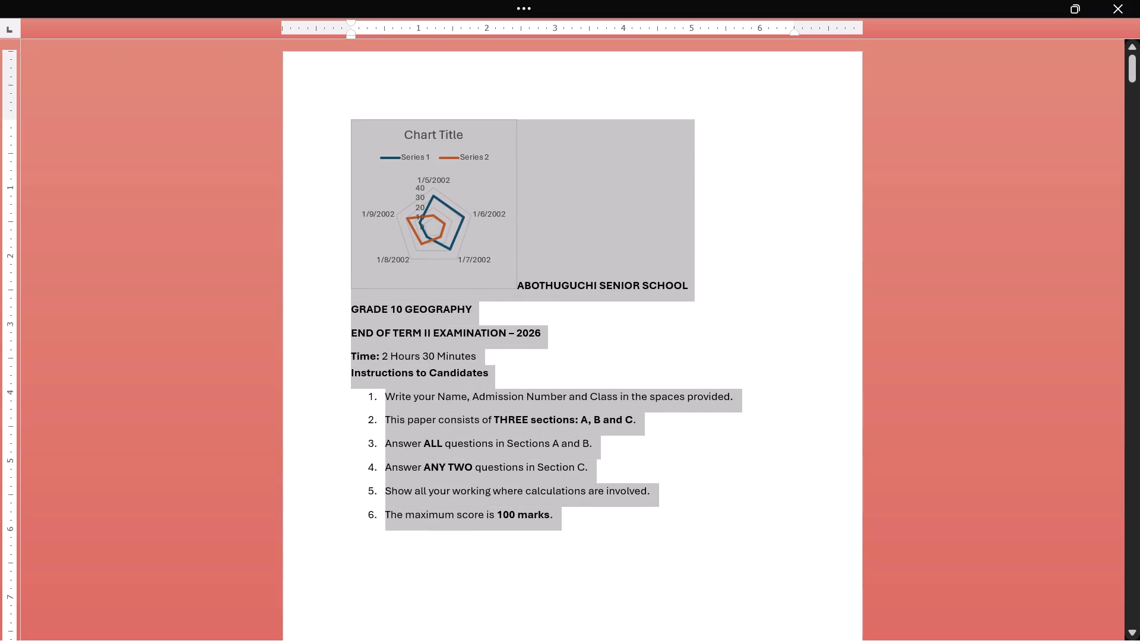
pyautogui.scroll(-3, 465, 168)
pyautogui.scroll(3, 465, 168)
pyautogui.scroll(-3, 465, 168)
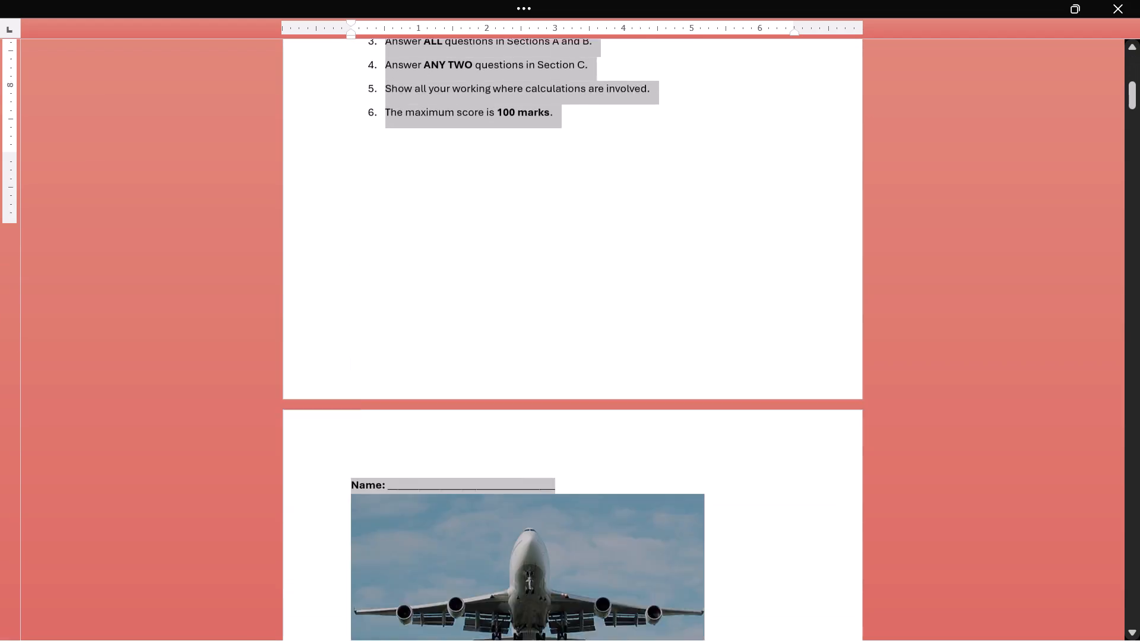
pyautogui.scroll(-4, 465, 168)
pyautogui.scroll(-20, 465, 168)
pyautogui.scroll(-17, 465, 168)
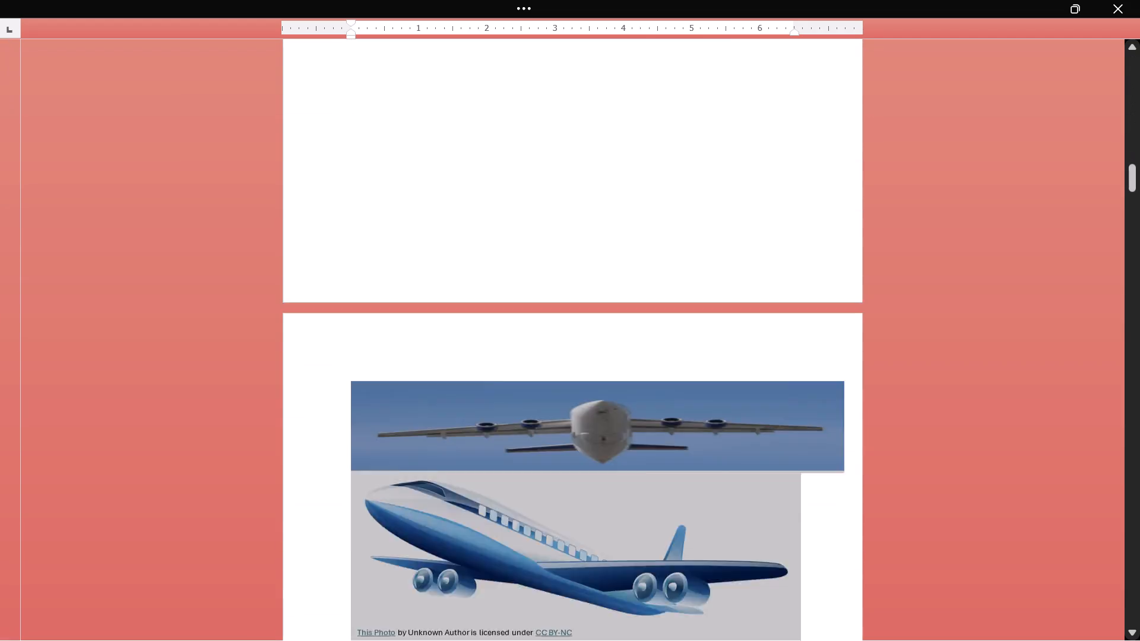
pyautogui.scroll(-20, 465, 168)
pyautogui.scroll(-20, 465, 168)
pyautogui.scroll(-20, 465, 168)
pyautogui.scroll(3, 465, 168)
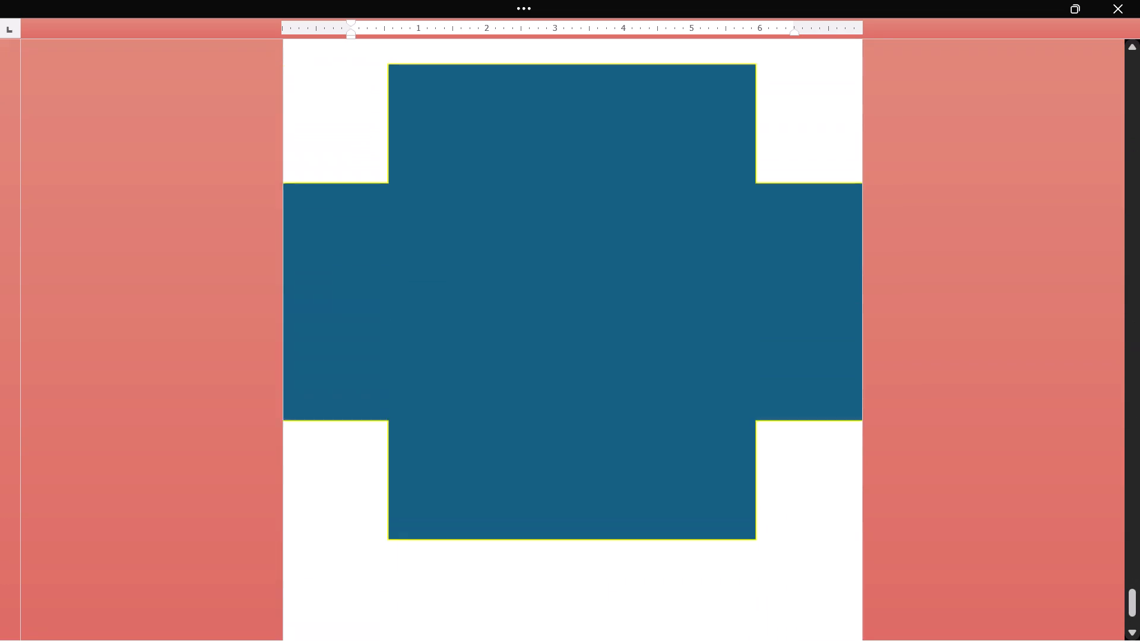
pyautogui.scroll(1, 465, 168)
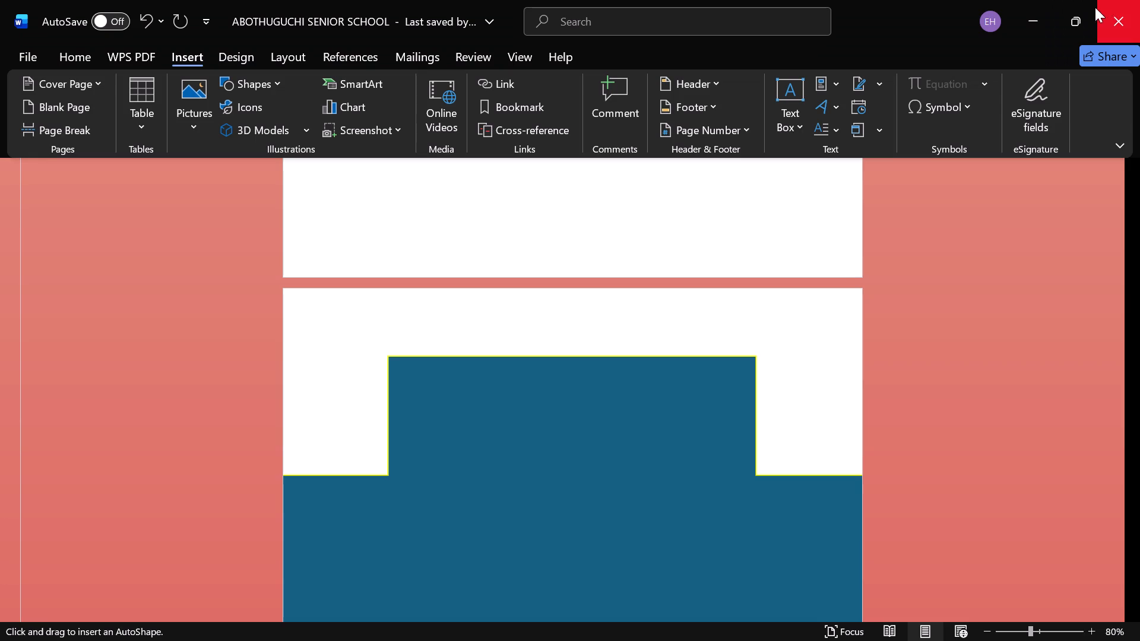
# Insert a Table Hierarchy SmartArt graphic from the Hierarchy layouts in place of the selected exam content.
pyautogui.click(375, 82)
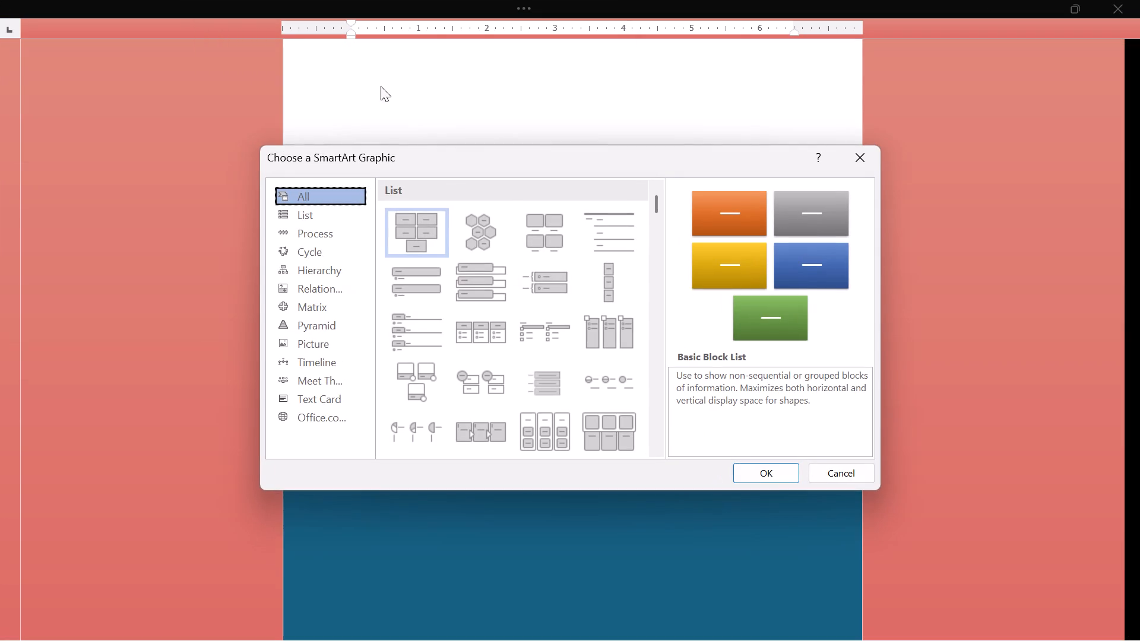
pyautogui.click(480, 234)
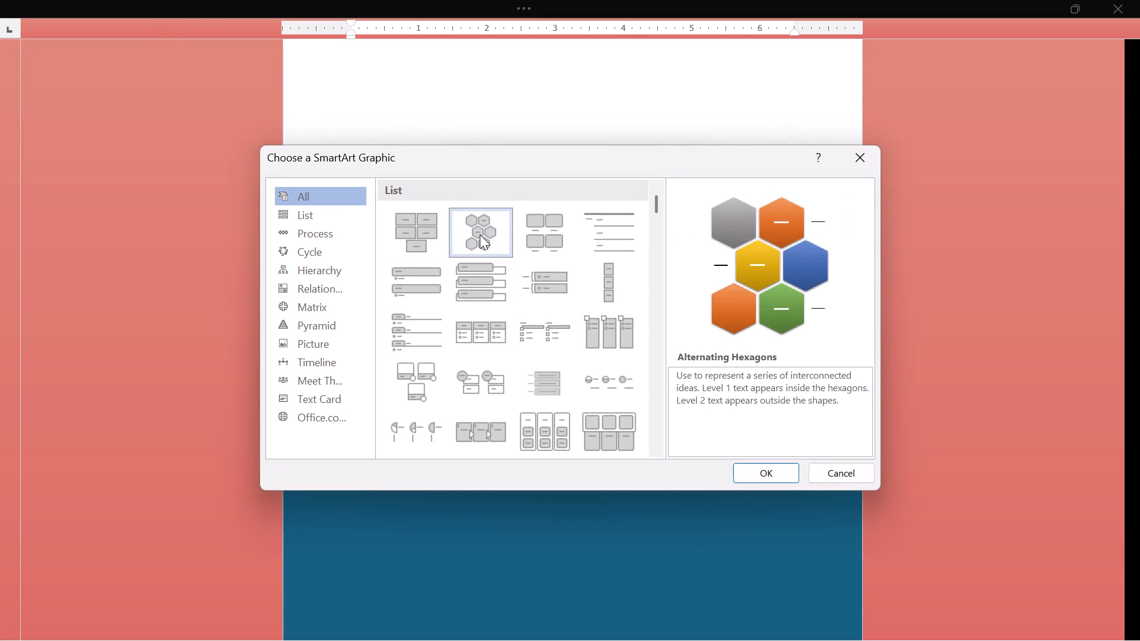
pyautogui.click(340, 265)
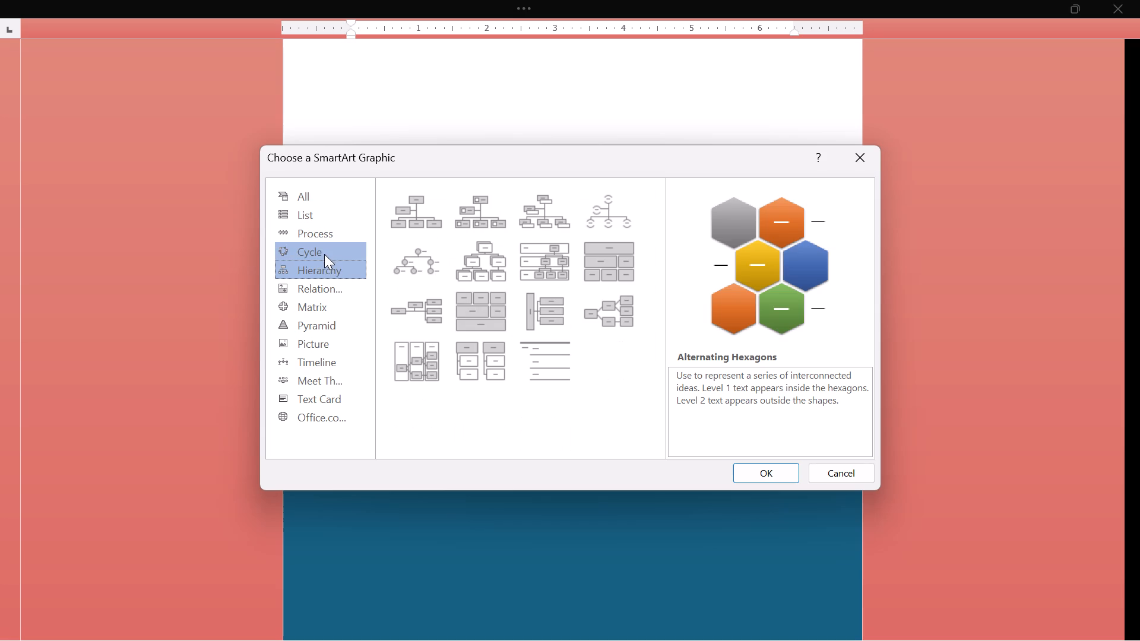
pyautogui.click(324, 252)
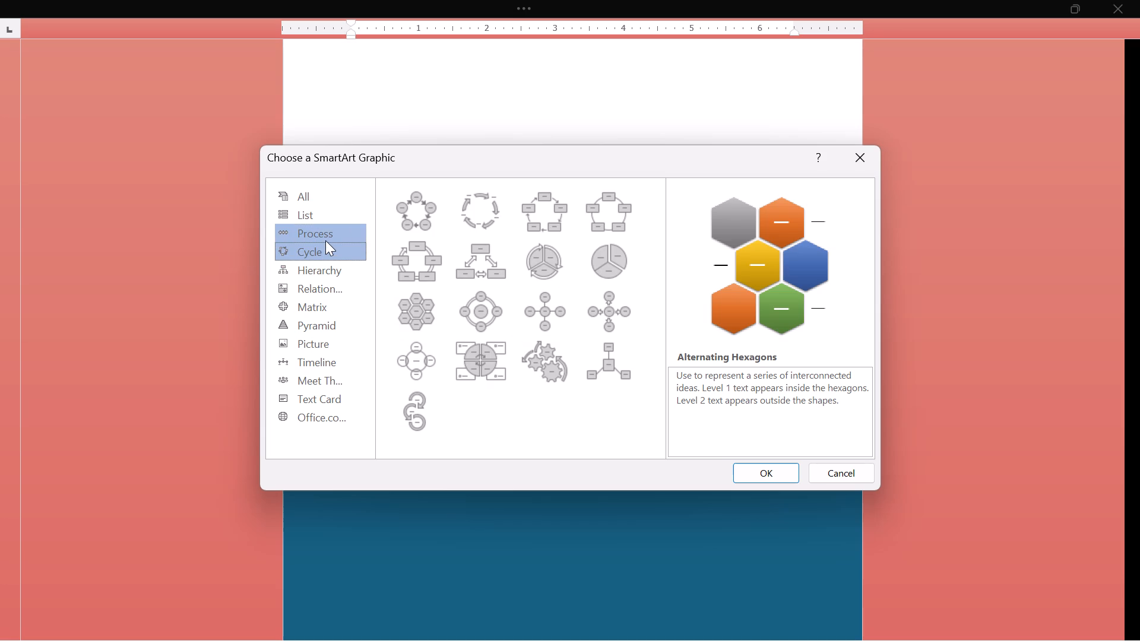
pyautogui.click(325, 240)
pyautogui.click(311, 217)
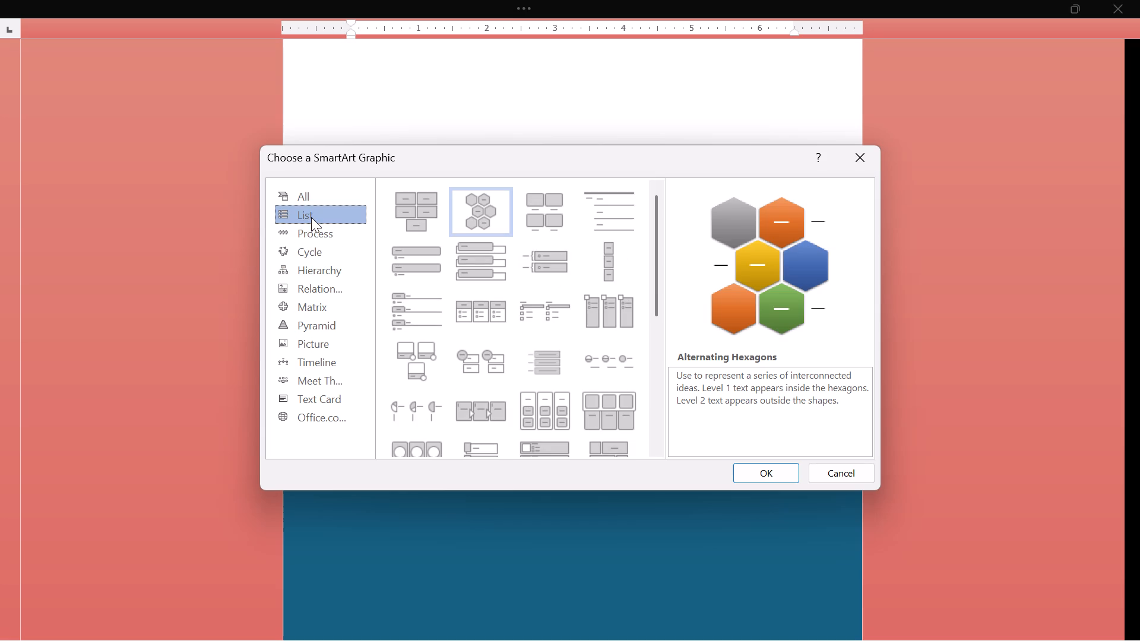
pyautogui.click(307, 199)
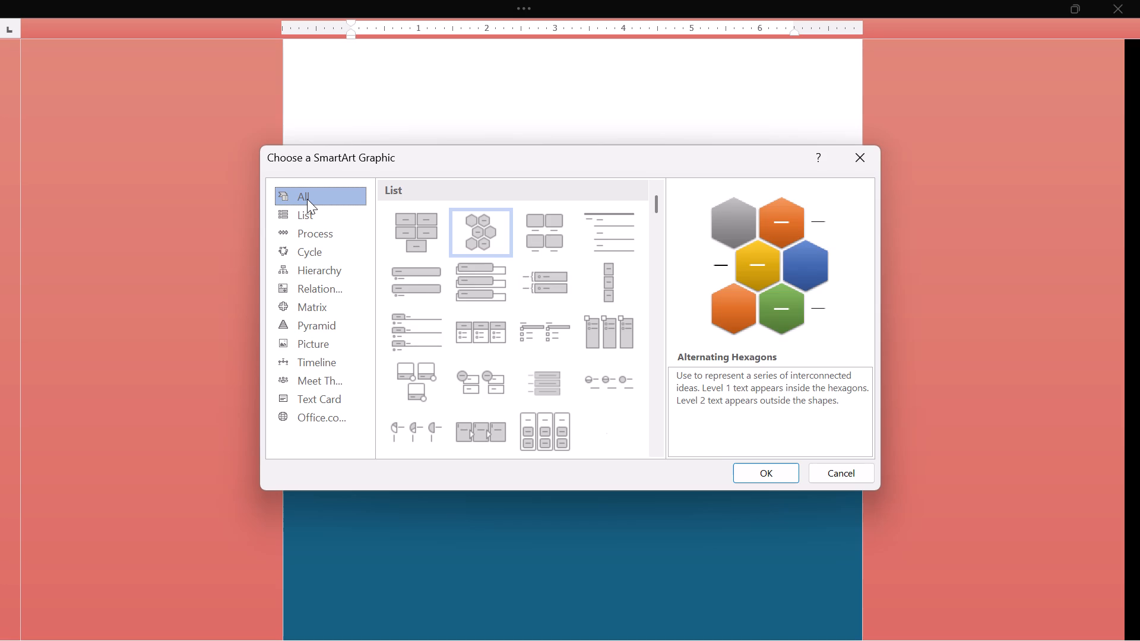
pyautogui.scroll(1, 307, 199)
pyautogui.scroll(-1, 307, 199)
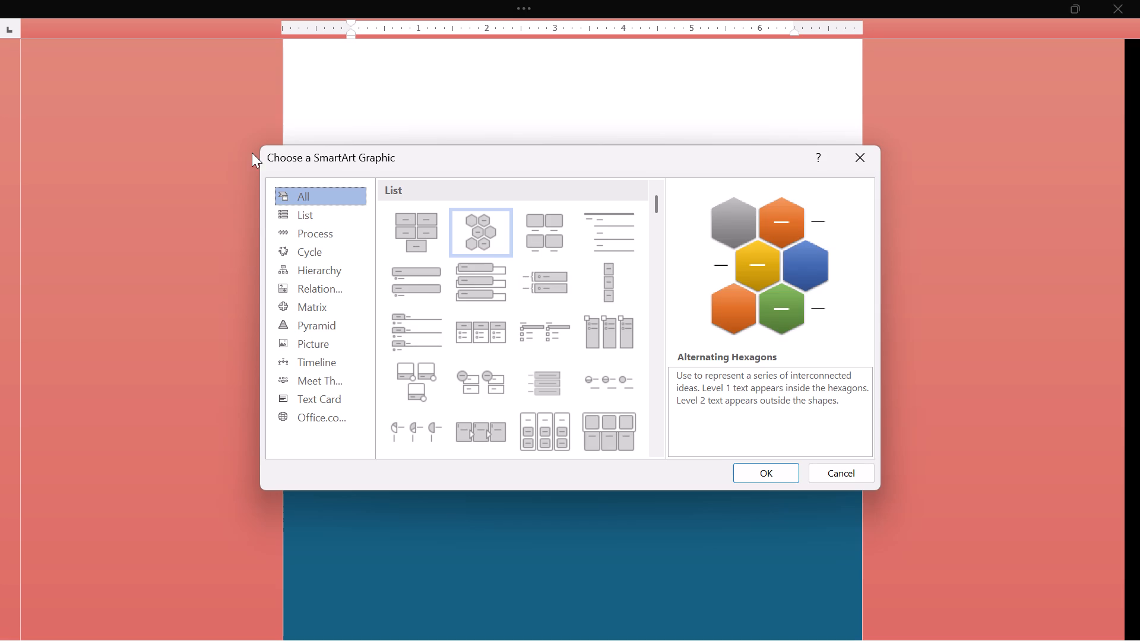
pyautogui.scroll(-1, 252, 153)
pyautogui.click(590, 101)
pyautogui.click(343, 217)
pyautogui.click(320, 271)
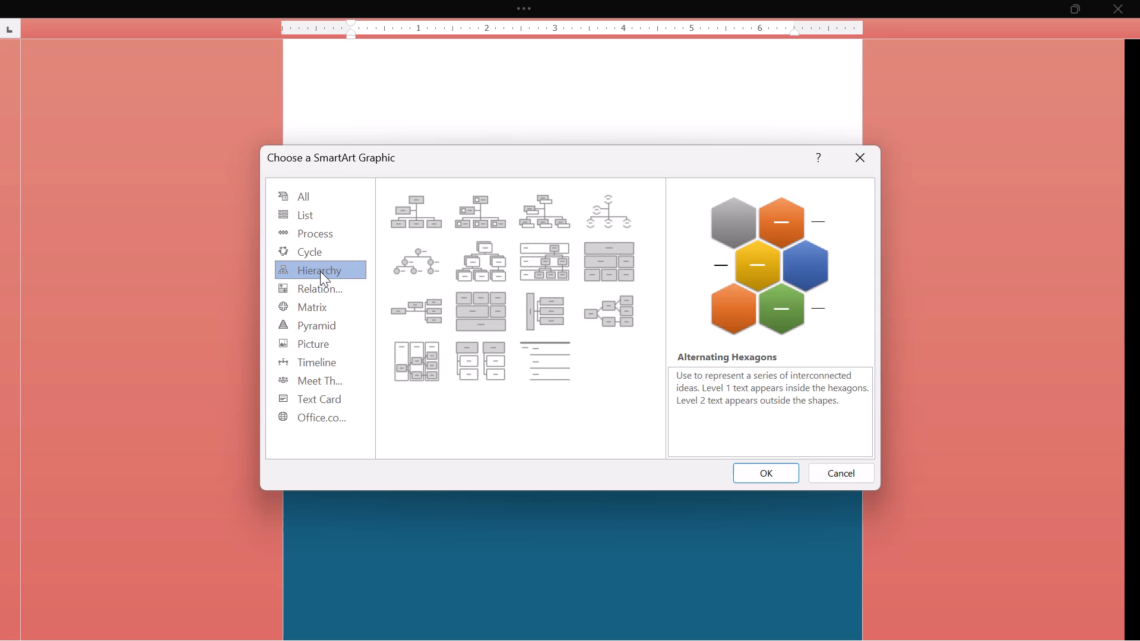
pyautogui.scroll(-1, 320, 271)
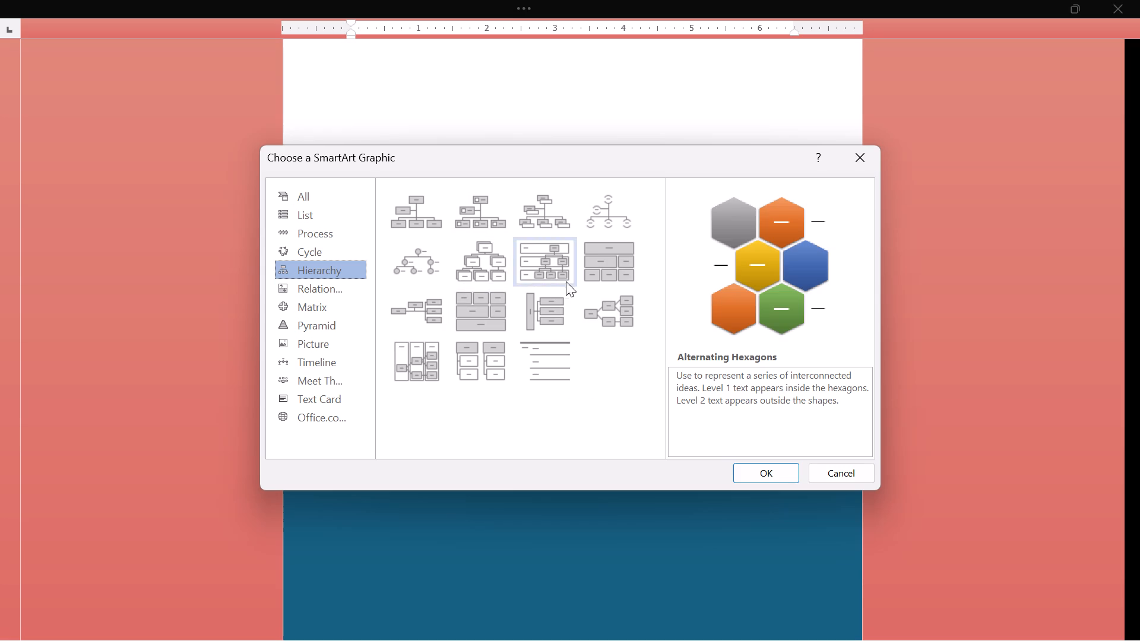
pyautogui.click(592, 285)
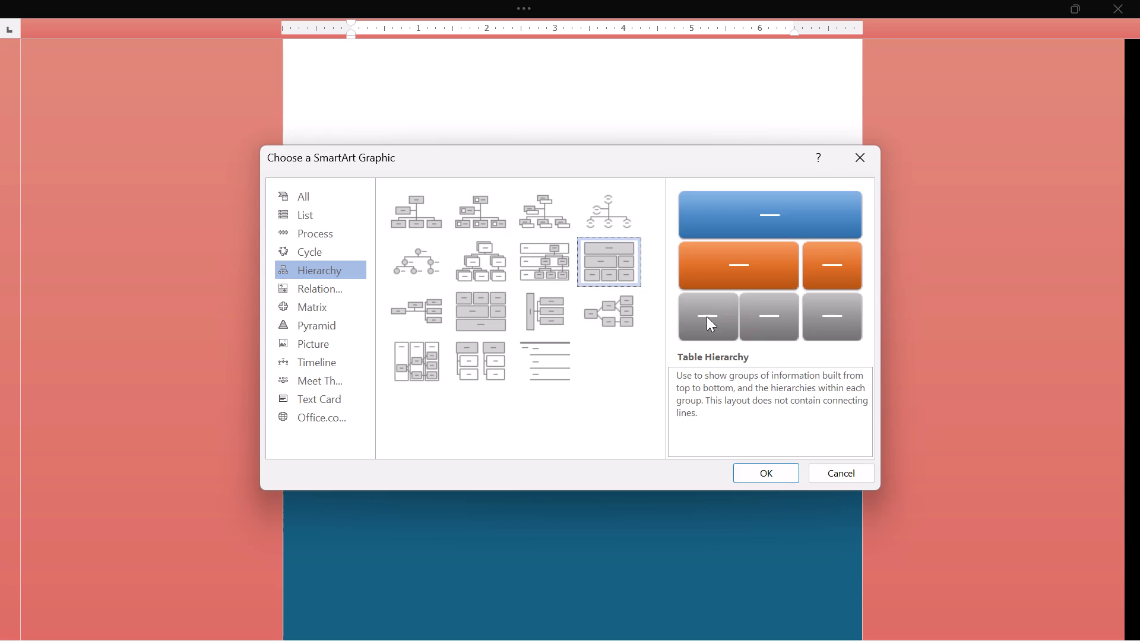
pyautogui.click(769, 473)
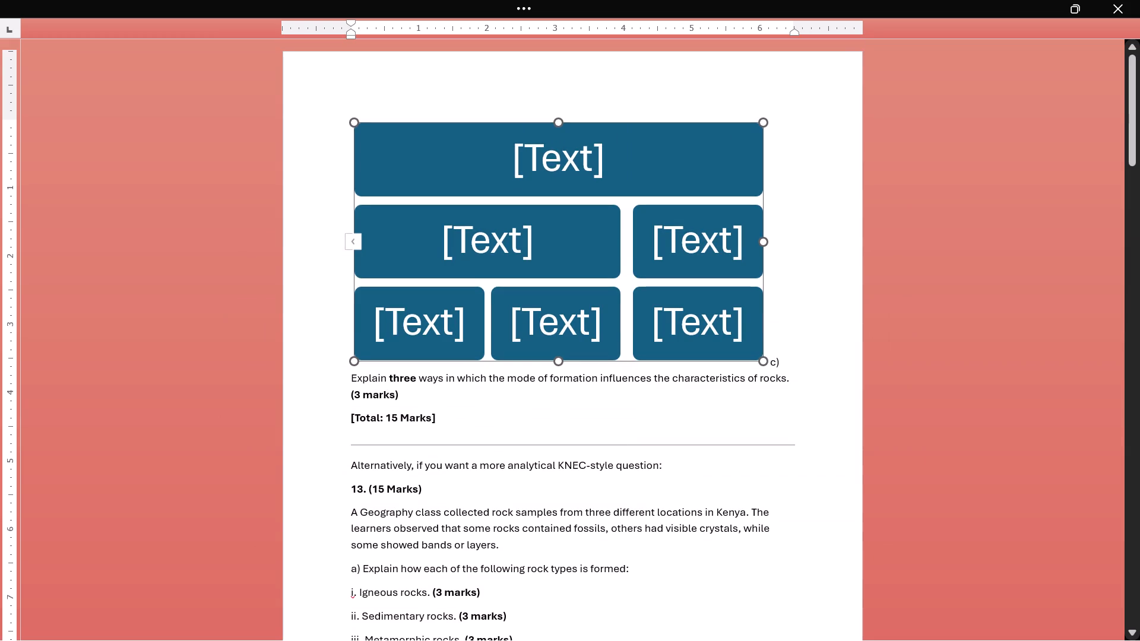
# Look through the document from the SmartArt hierarchy past the question 13 options to the large blue cross shape, and back.
pyautogui.scroll(-6, 589, 436)
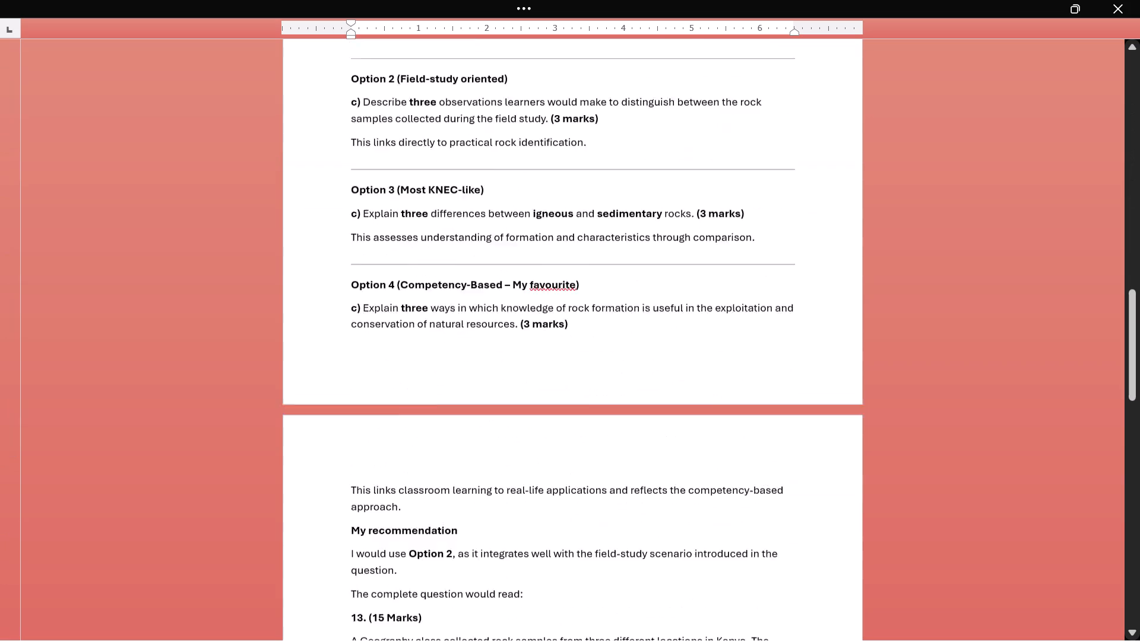
pyautogui.scroll(-15, 589, 436)
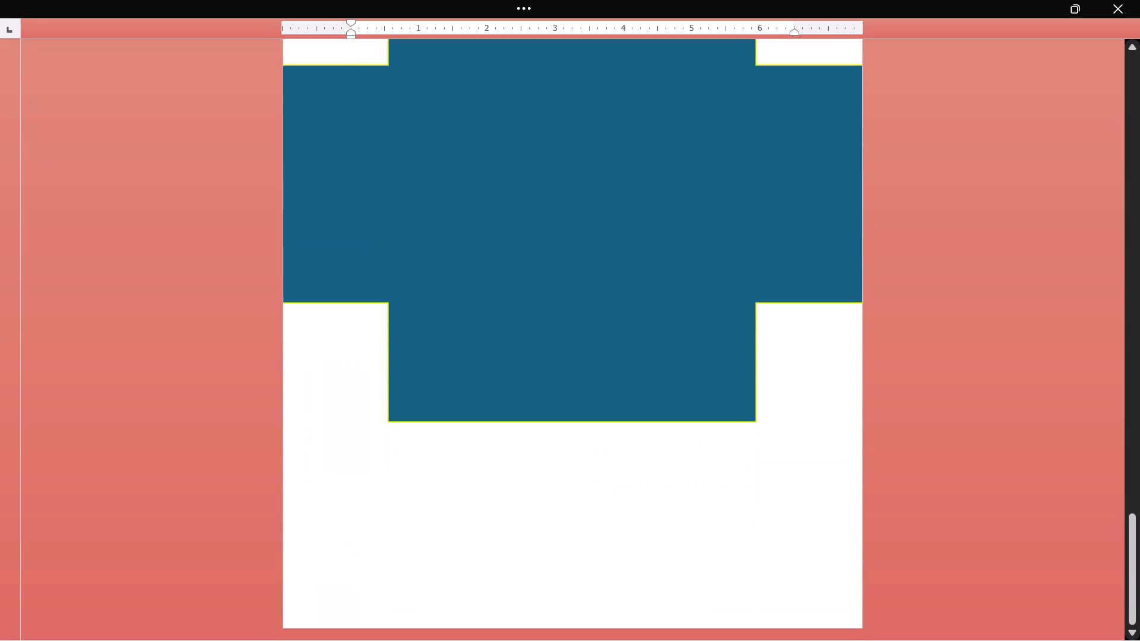
pyautogui.scroll(-20, 589, 436)
pyautogui.scroll(-14, 589, 436)
pyautogui.scroll(2, 661, 453)
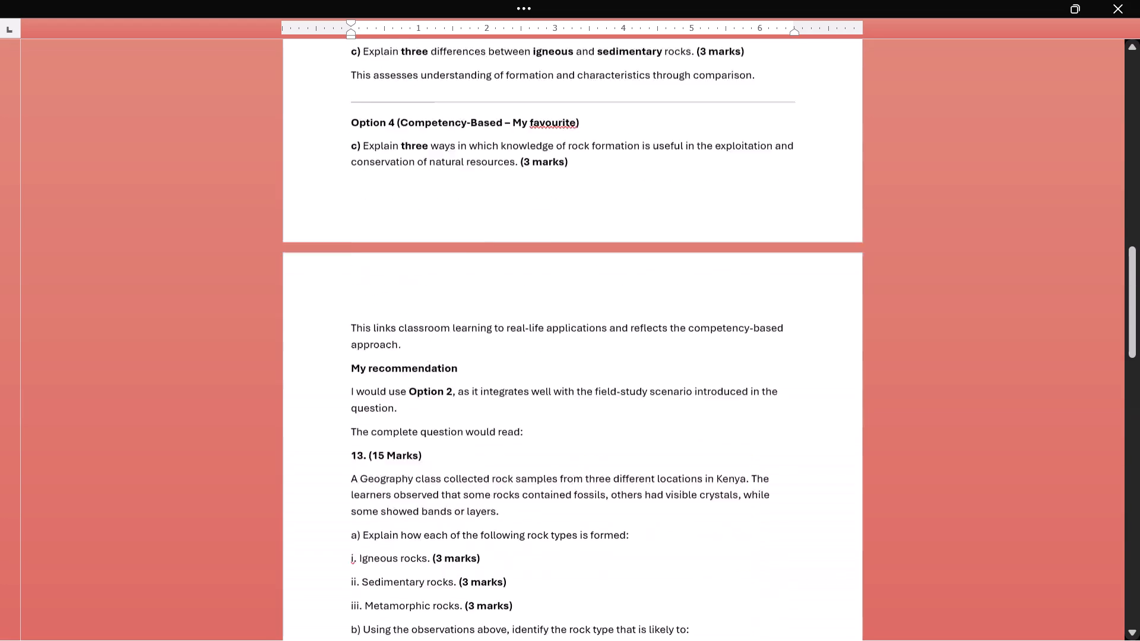
pyautogui.scroll(20, 661, 453)
pyautogui.scroll(2, 661, 453)
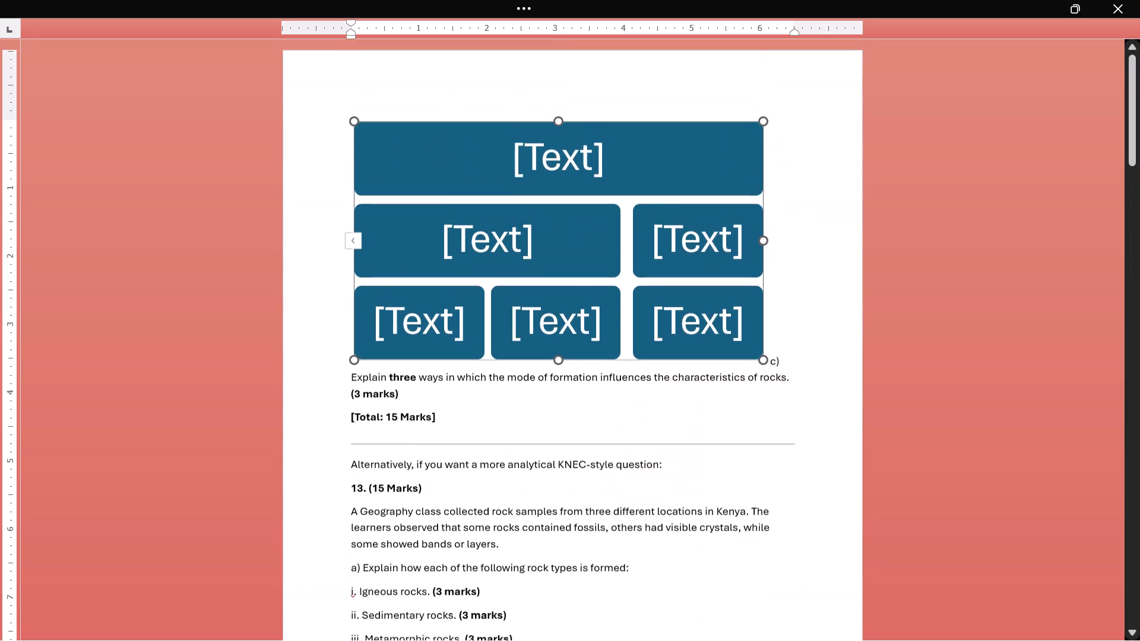
pyautogui.scroll(3, 661, 453)
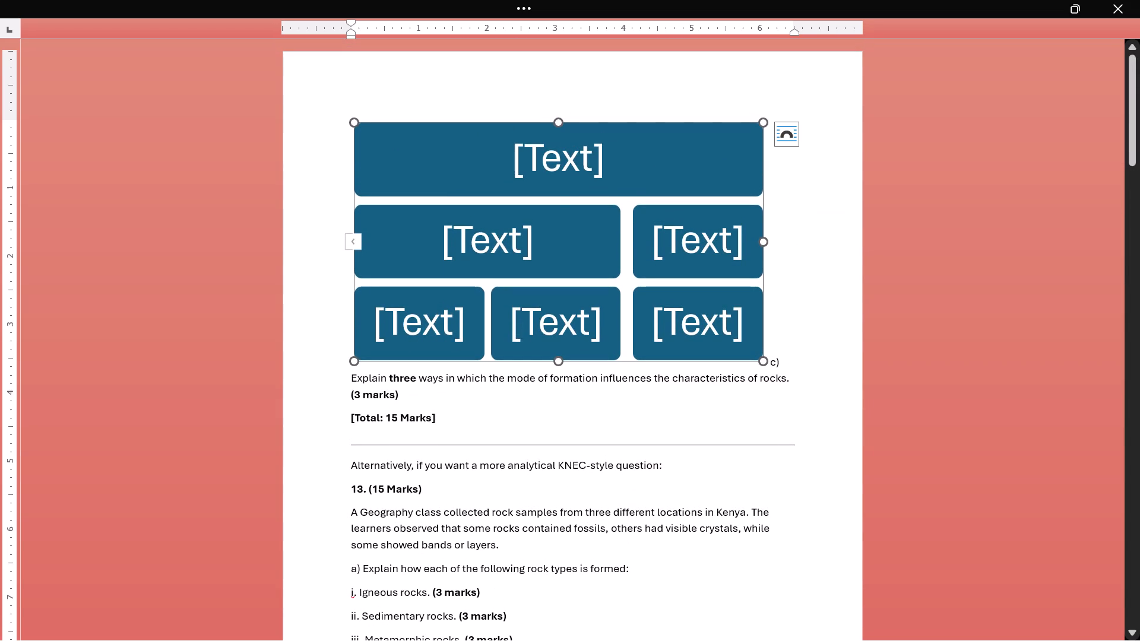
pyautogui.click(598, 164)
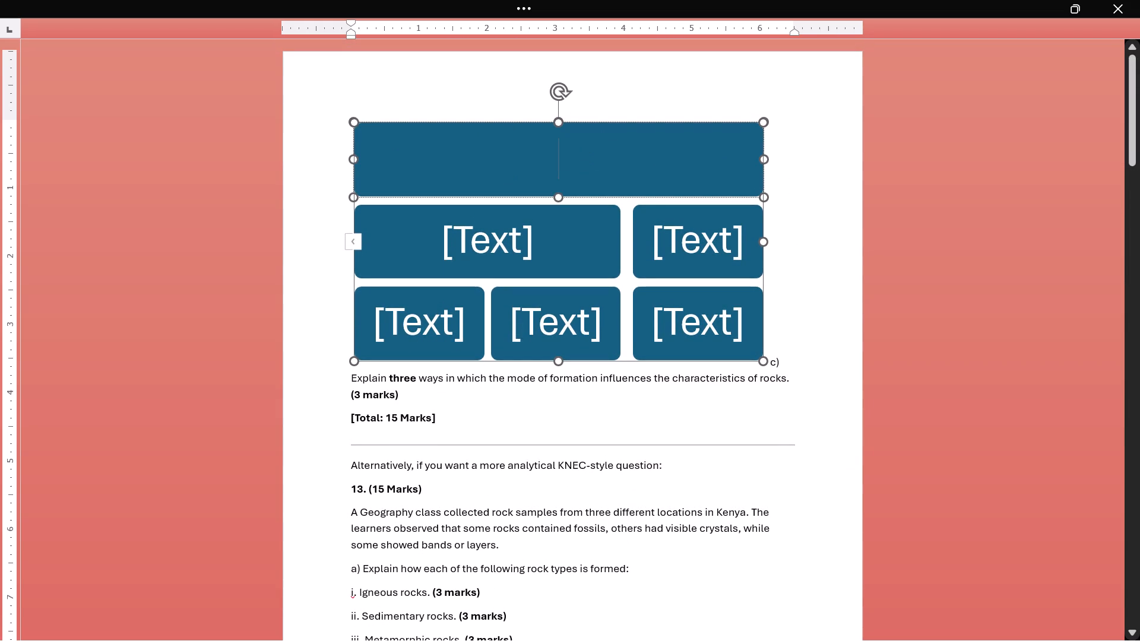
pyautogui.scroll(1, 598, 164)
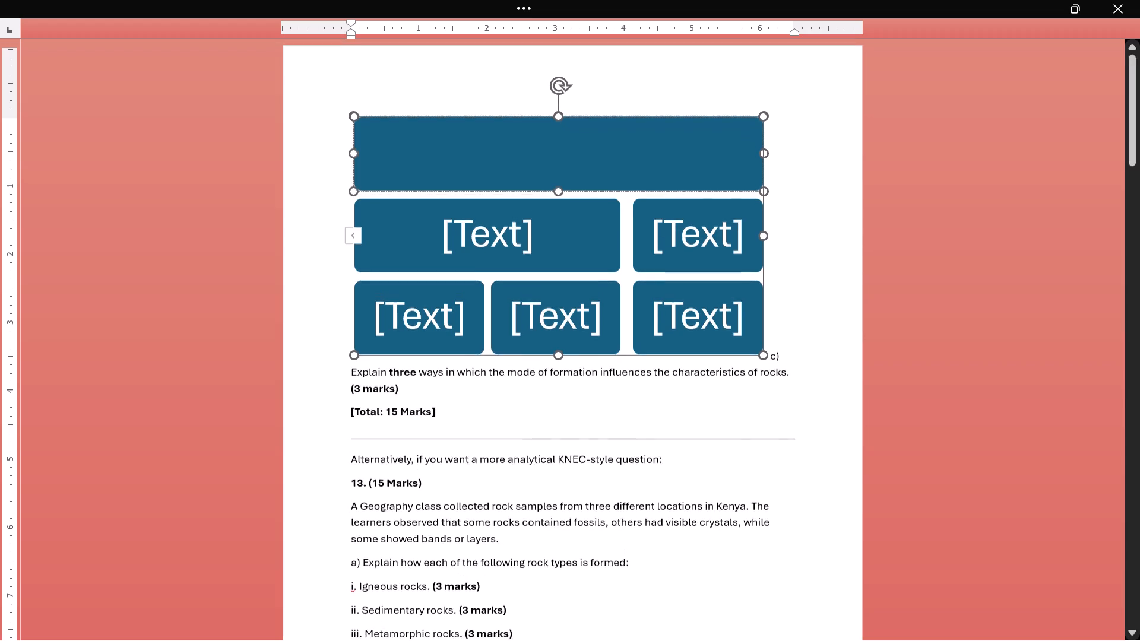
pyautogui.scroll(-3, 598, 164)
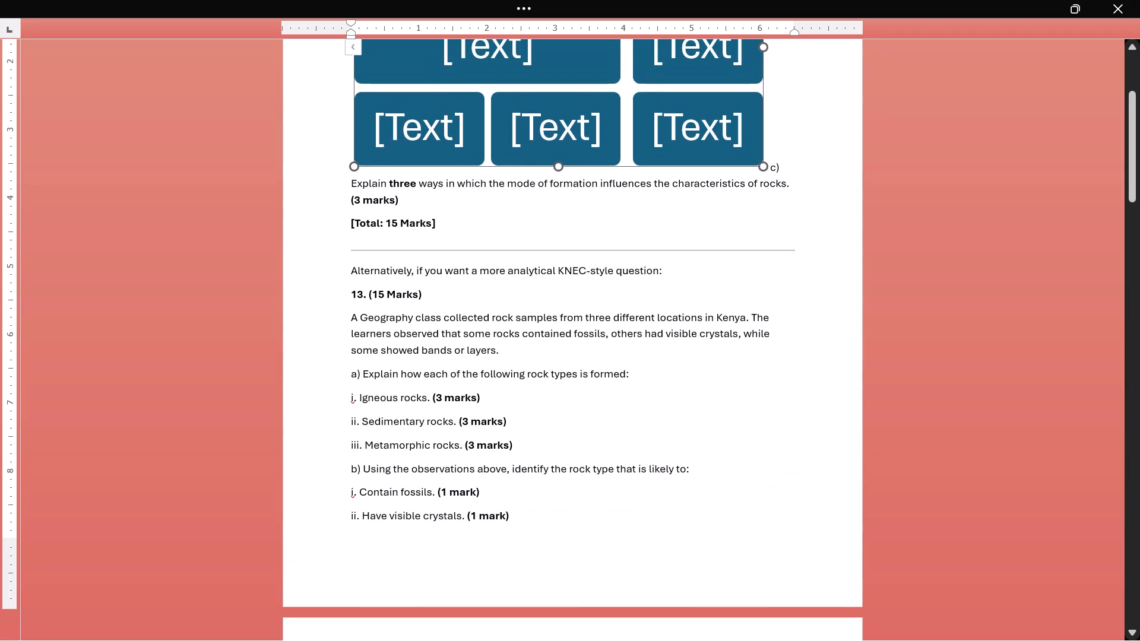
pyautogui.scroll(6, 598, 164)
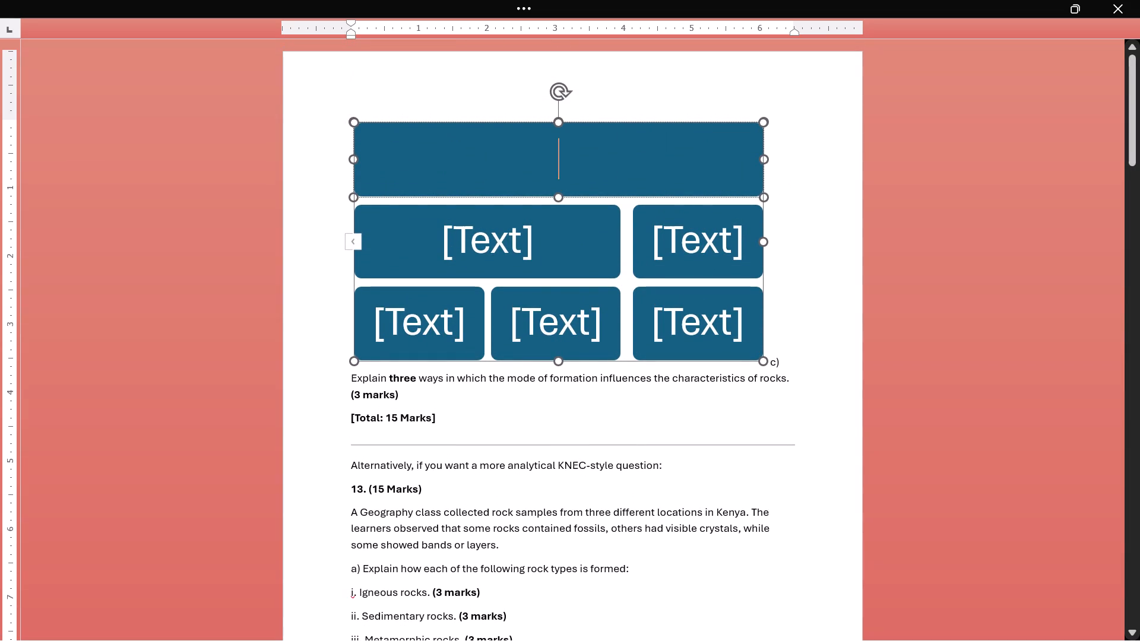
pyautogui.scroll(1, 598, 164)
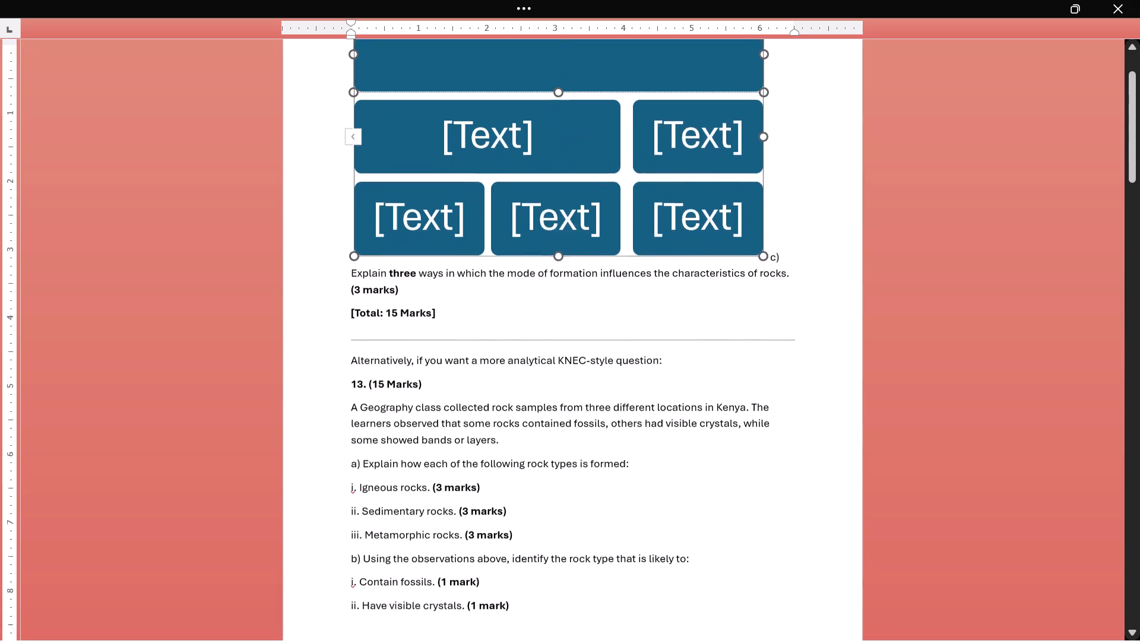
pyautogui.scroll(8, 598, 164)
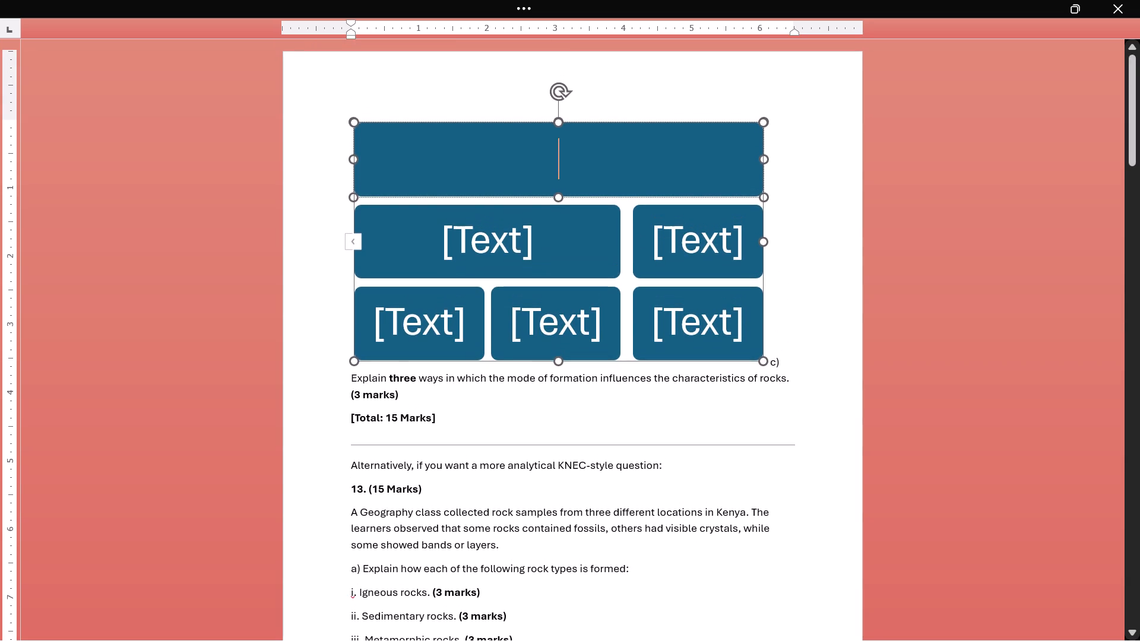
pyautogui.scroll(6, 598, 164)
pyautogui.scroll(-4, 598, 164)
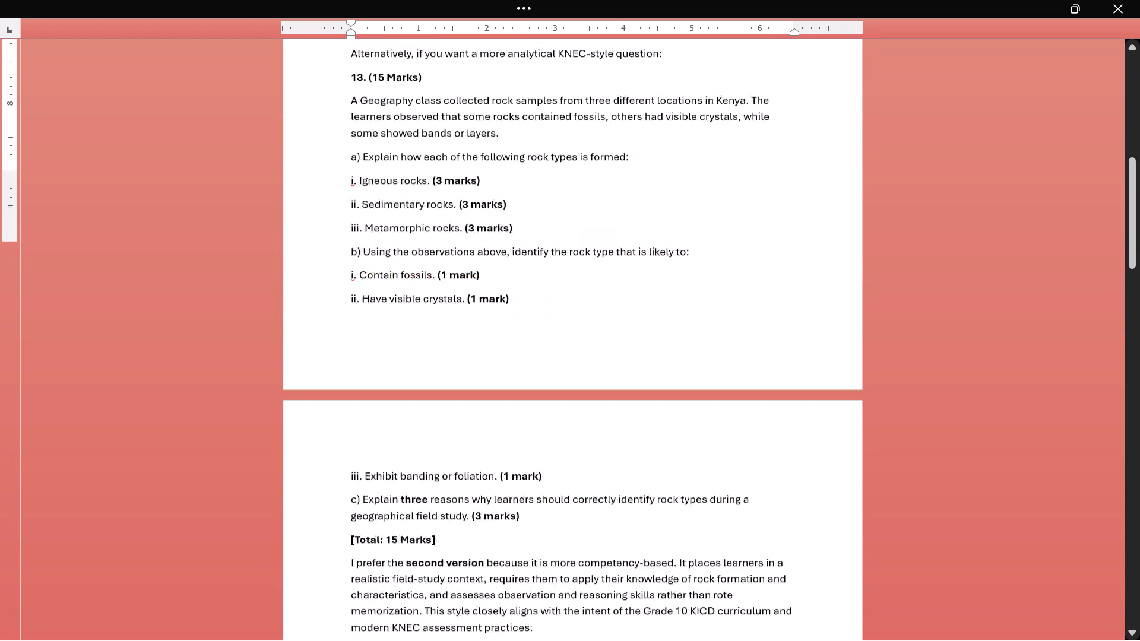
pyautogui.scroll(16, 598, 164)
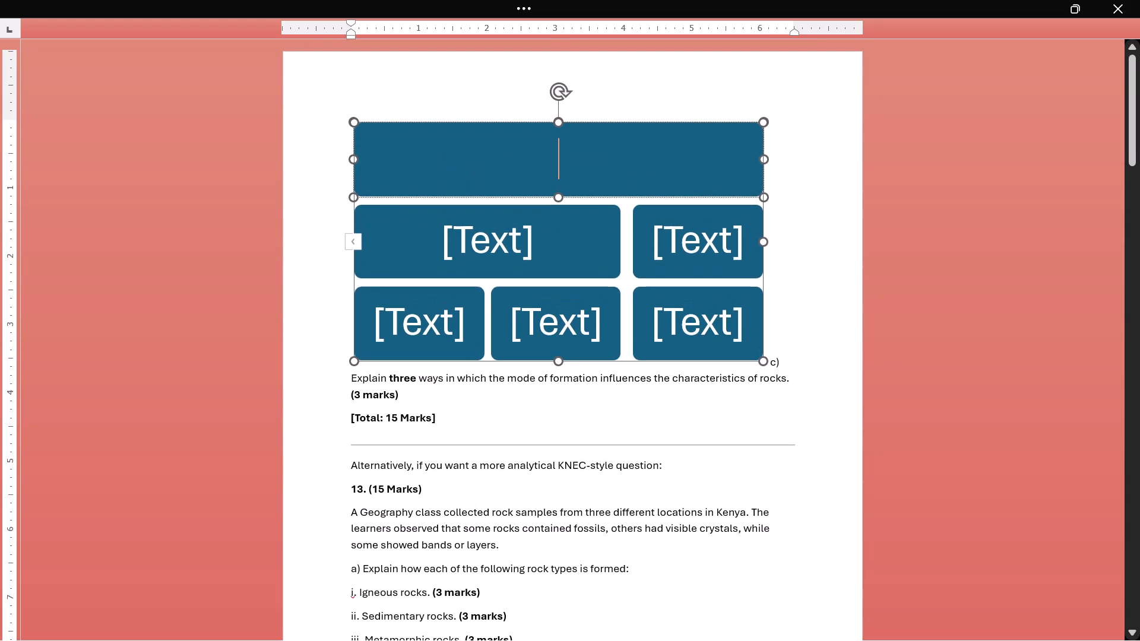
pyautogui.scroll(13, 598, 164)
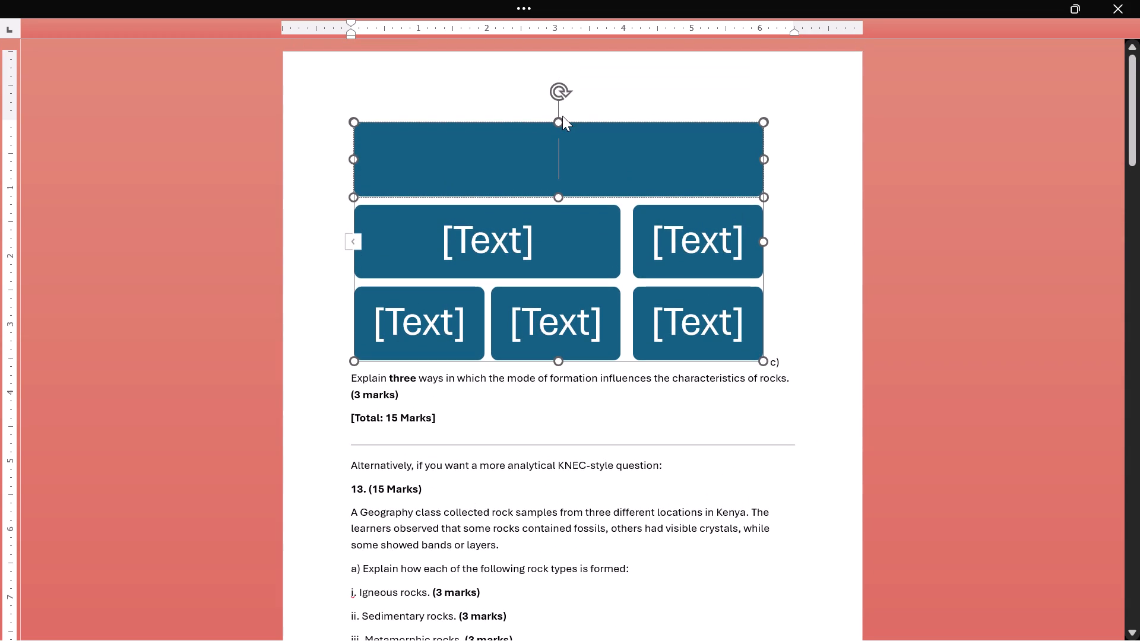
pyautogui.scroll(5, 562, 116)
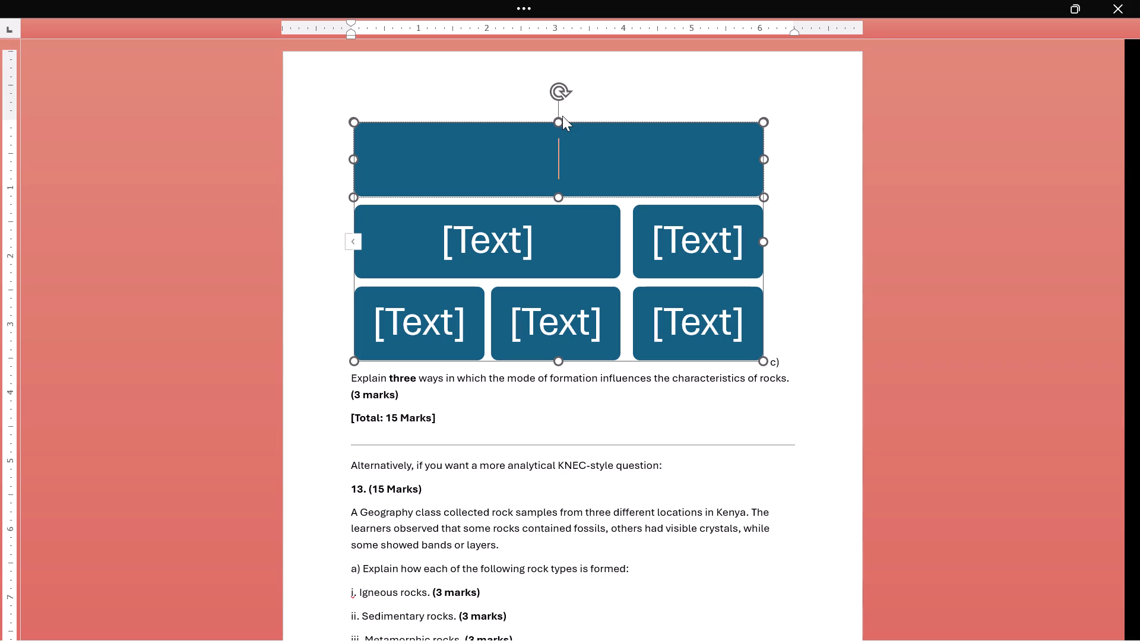
# Look through the question 13 text below the SmartArt, including Options 1 to 4 for part (c).
pyautogui.scroll(-4, 562, 116)
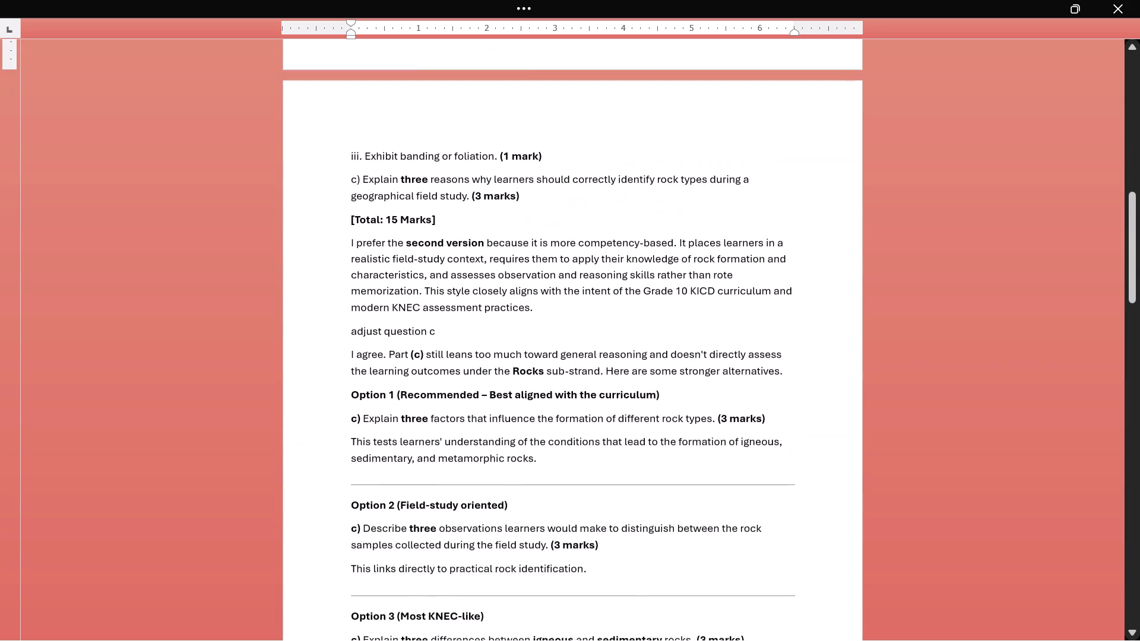
pyautogui.scroll(-1, 562, 116)
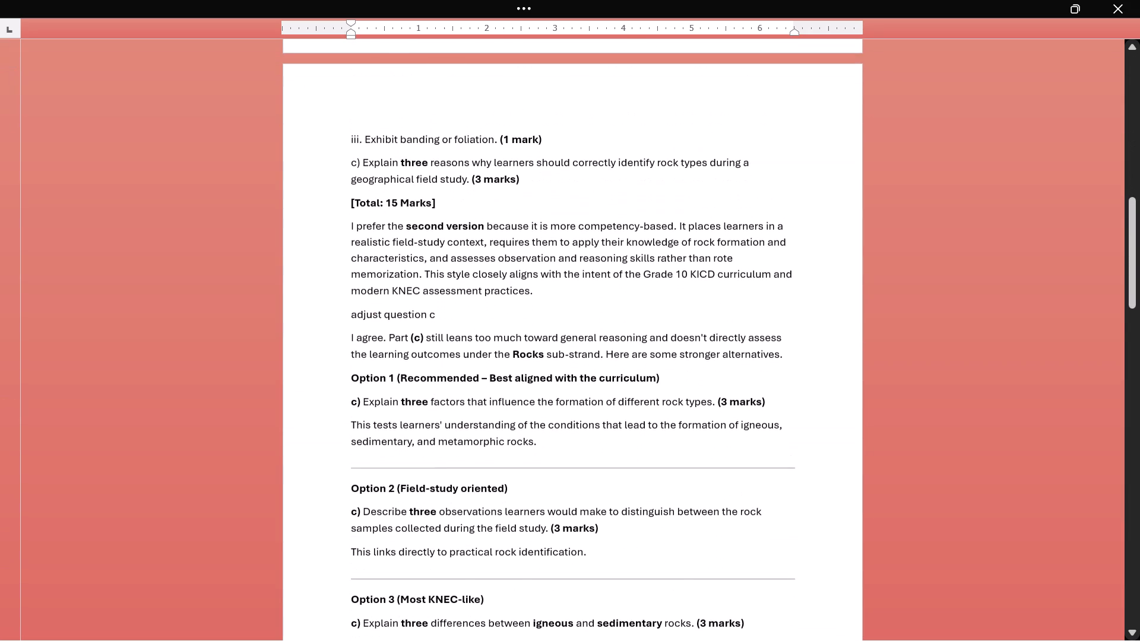
pyautogui.scroll(-1, 562, 116)
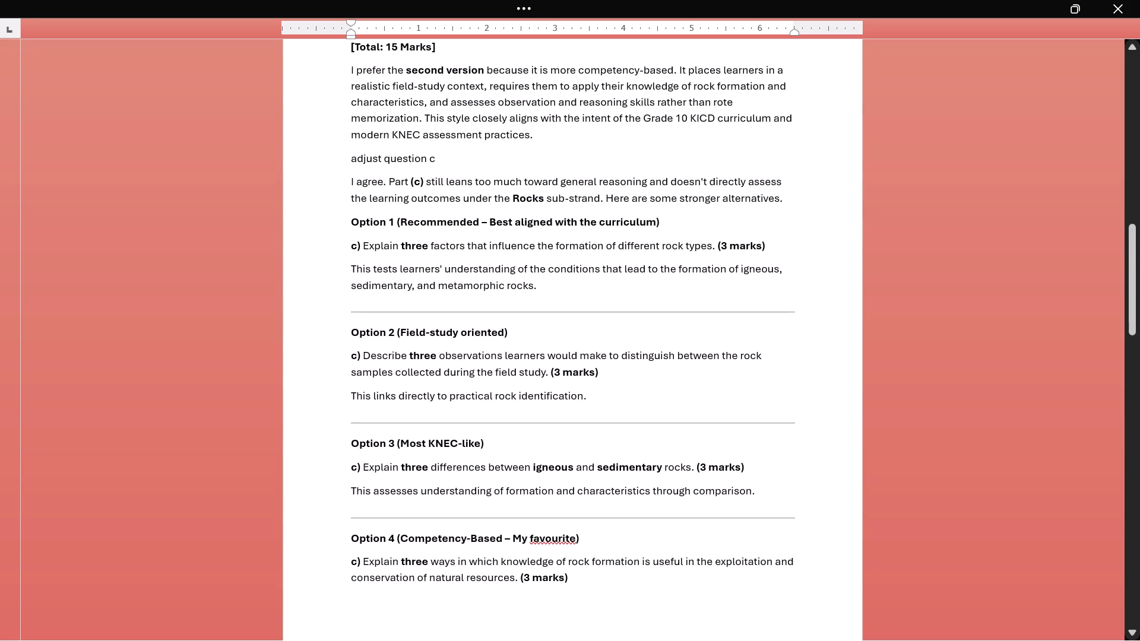
pyautogui.scroll(-1, 562, 116)
pyautogui.scroll(1, 479, 180)
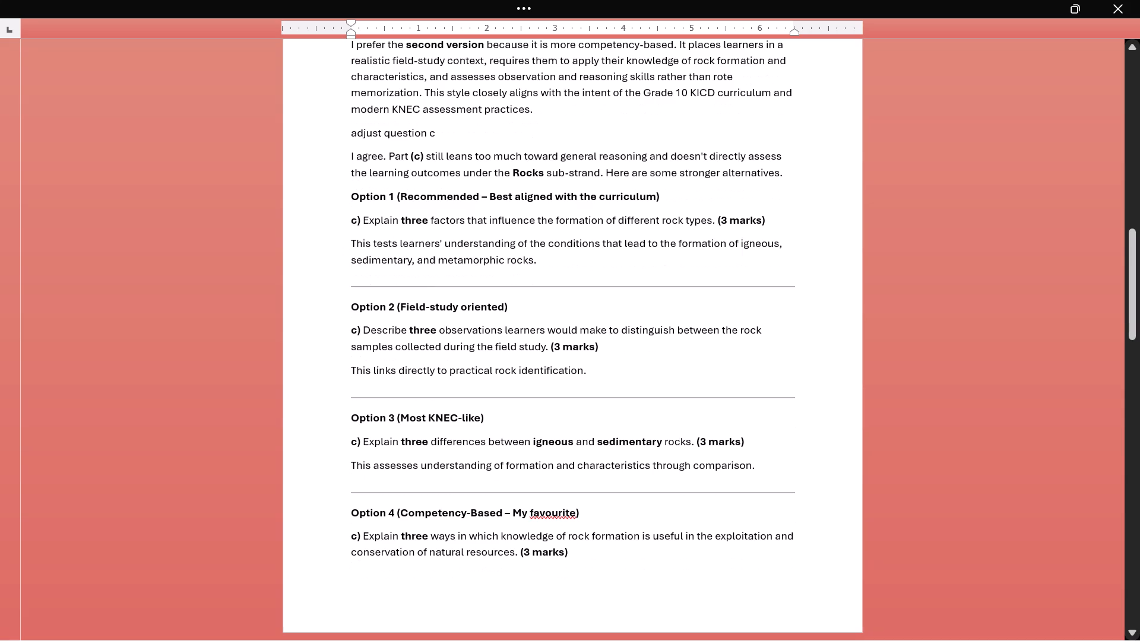
pyautogui.scroll(1, 562, 116)
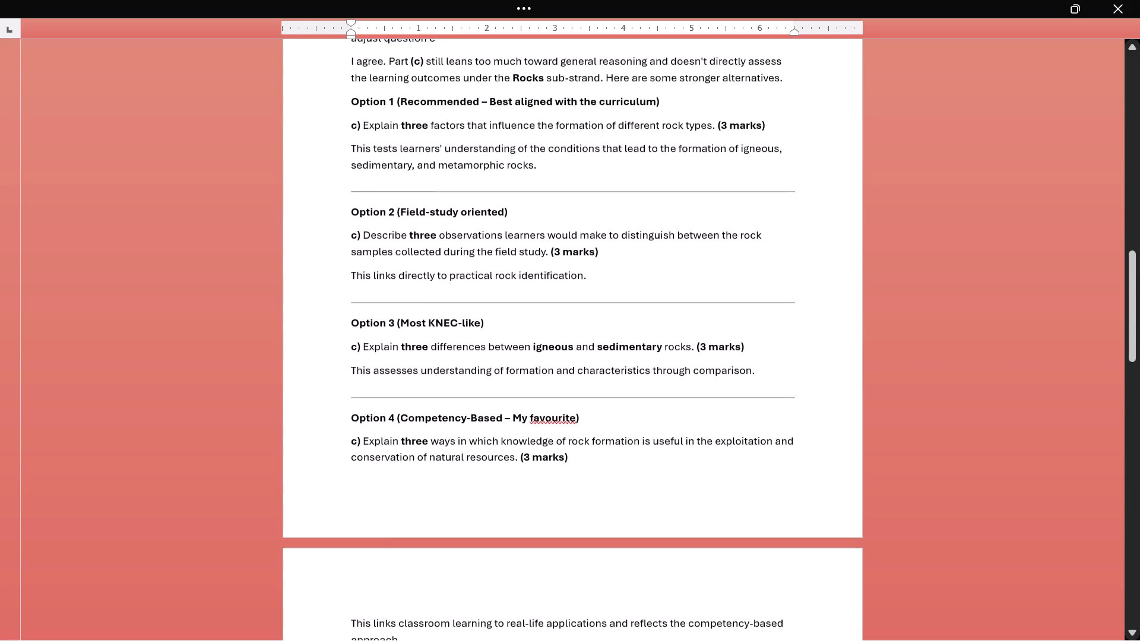
pyautogui.scroll(10, 368, 108)
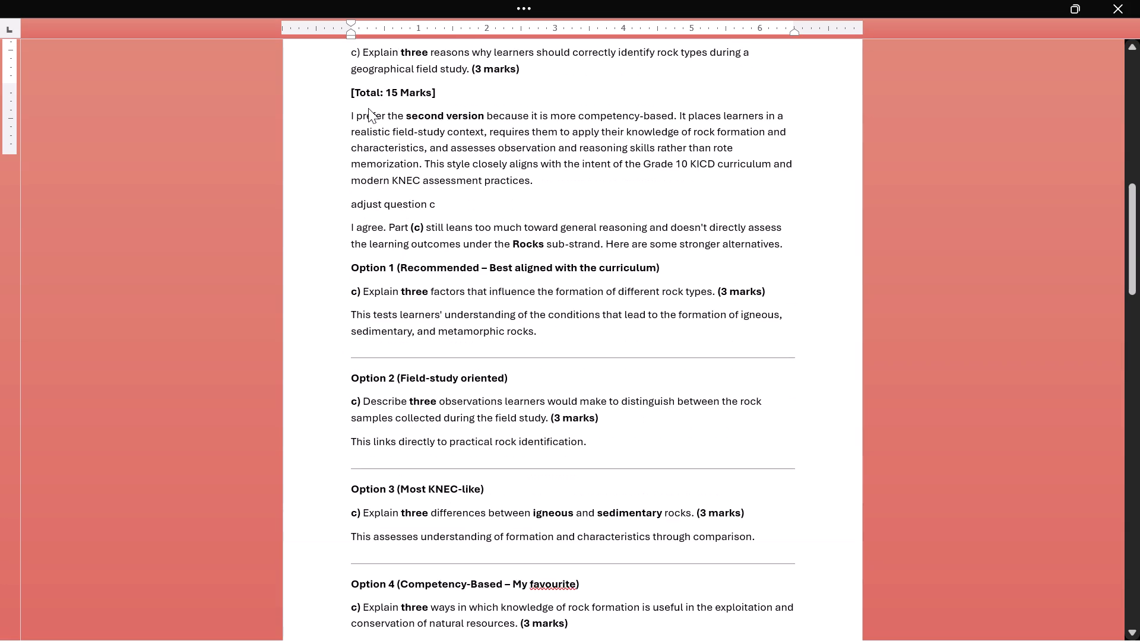
pyautogui.scroll(6, 368, 108)
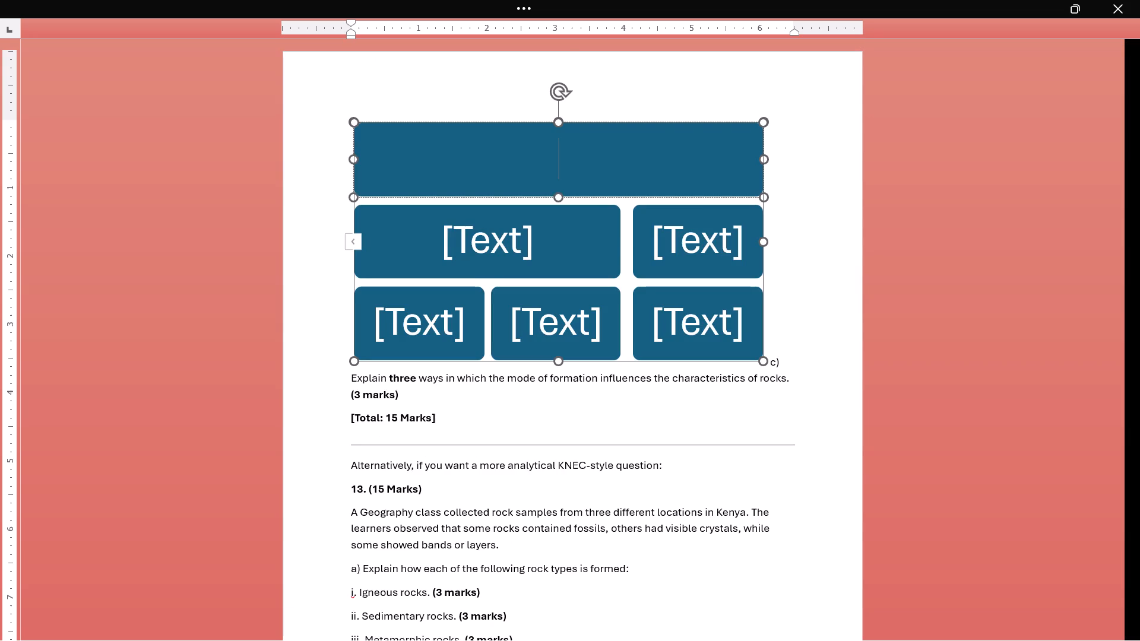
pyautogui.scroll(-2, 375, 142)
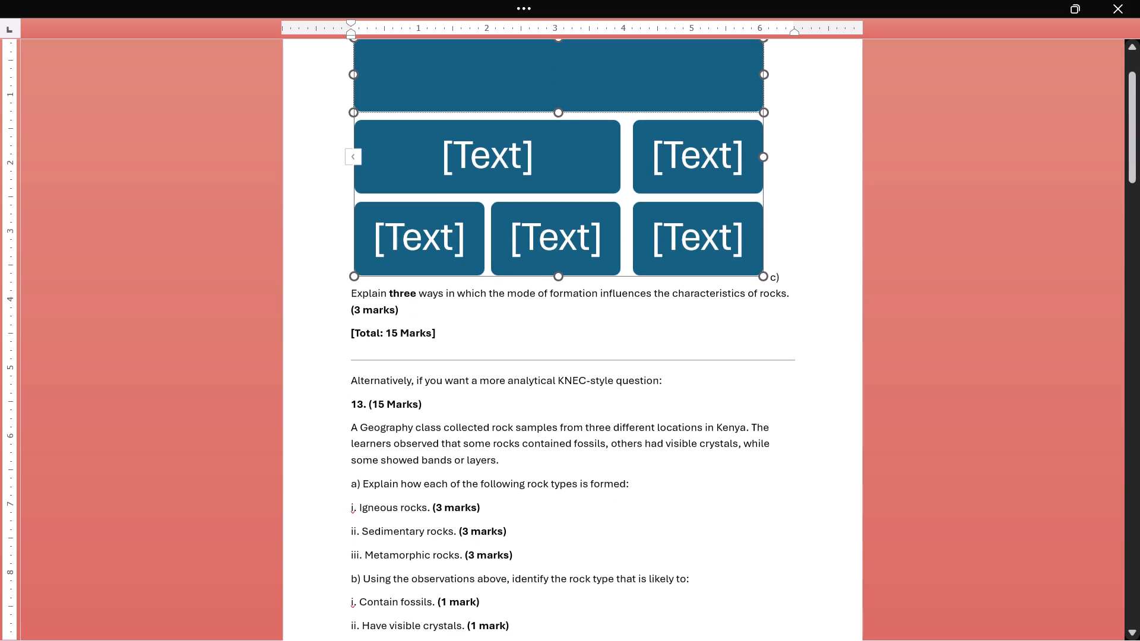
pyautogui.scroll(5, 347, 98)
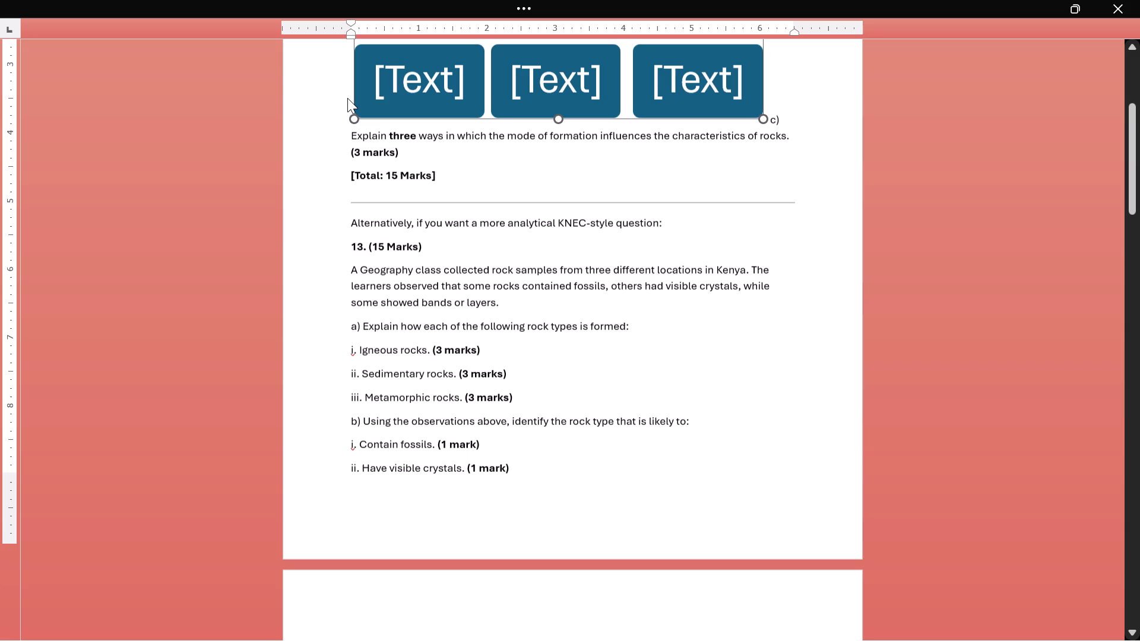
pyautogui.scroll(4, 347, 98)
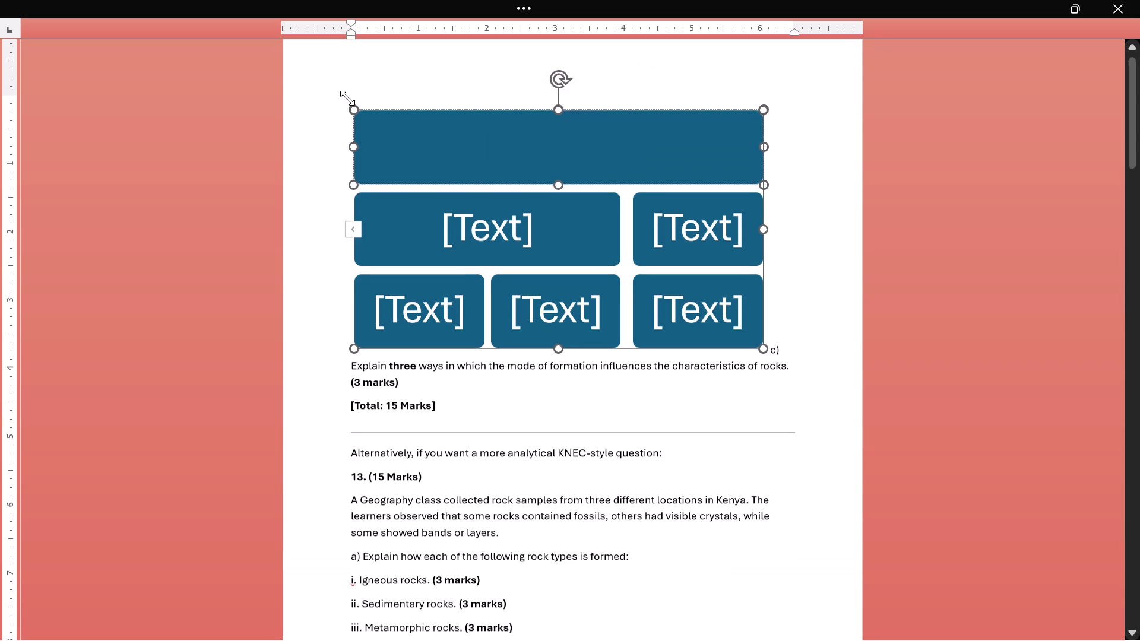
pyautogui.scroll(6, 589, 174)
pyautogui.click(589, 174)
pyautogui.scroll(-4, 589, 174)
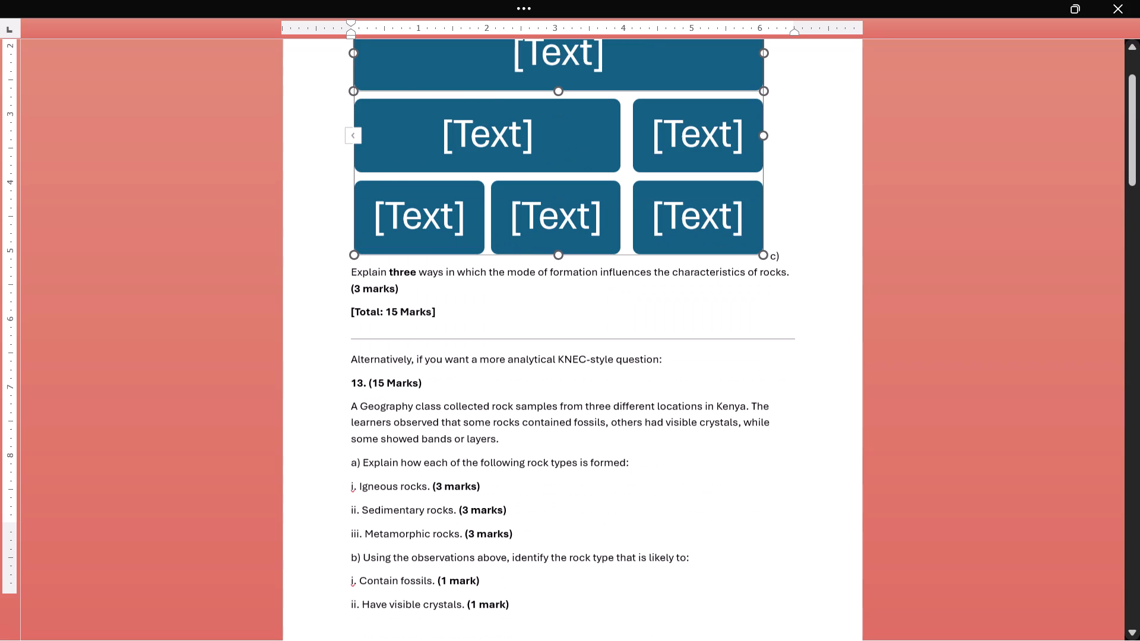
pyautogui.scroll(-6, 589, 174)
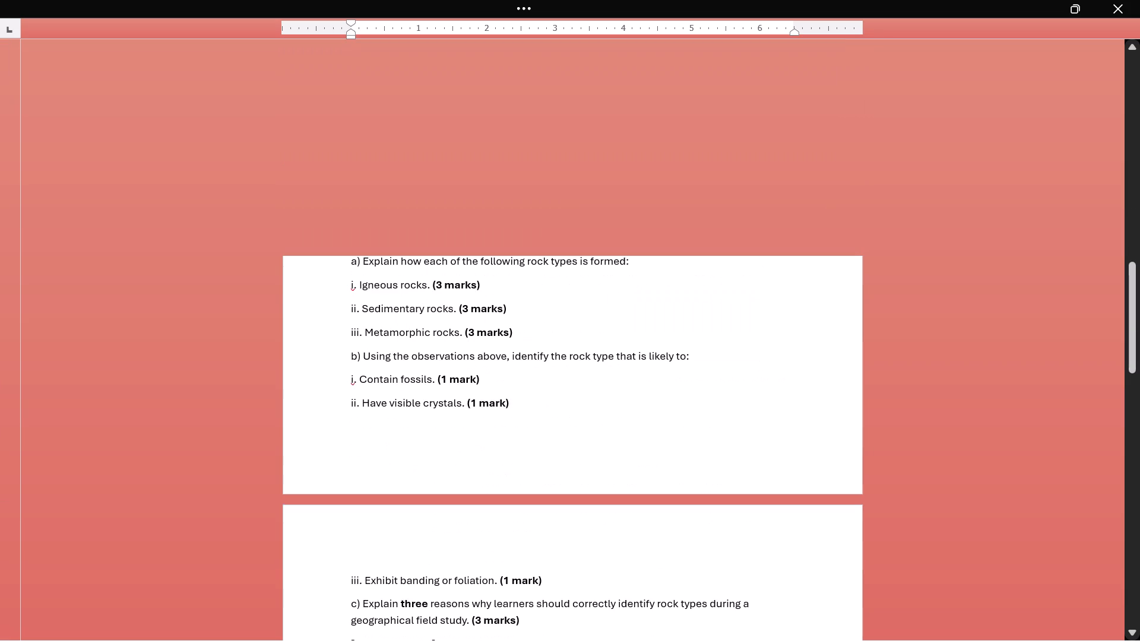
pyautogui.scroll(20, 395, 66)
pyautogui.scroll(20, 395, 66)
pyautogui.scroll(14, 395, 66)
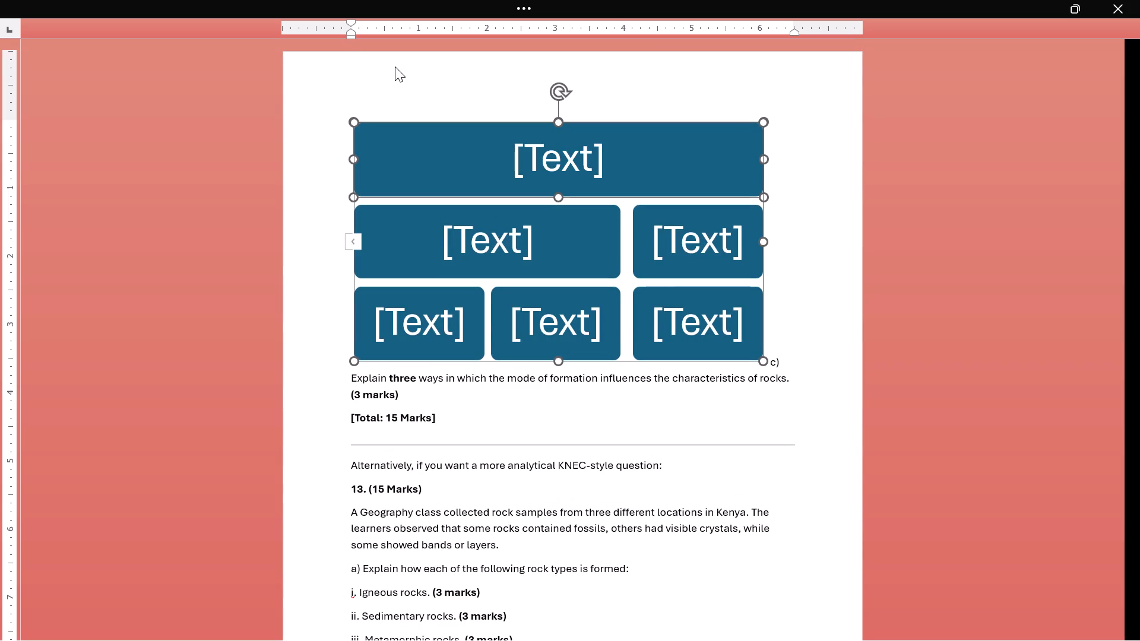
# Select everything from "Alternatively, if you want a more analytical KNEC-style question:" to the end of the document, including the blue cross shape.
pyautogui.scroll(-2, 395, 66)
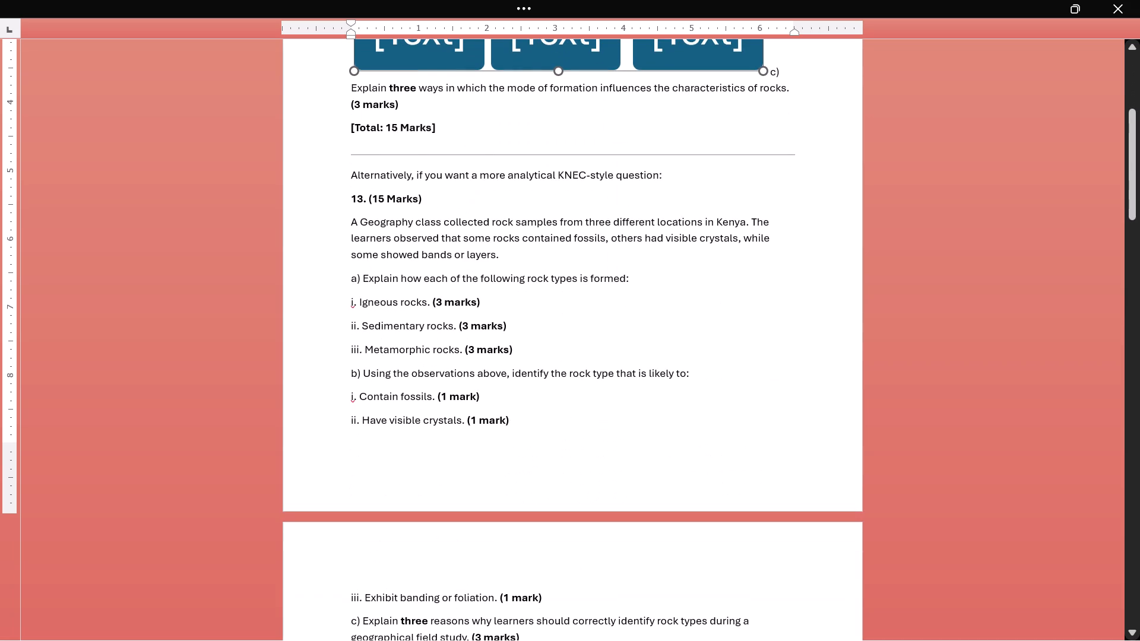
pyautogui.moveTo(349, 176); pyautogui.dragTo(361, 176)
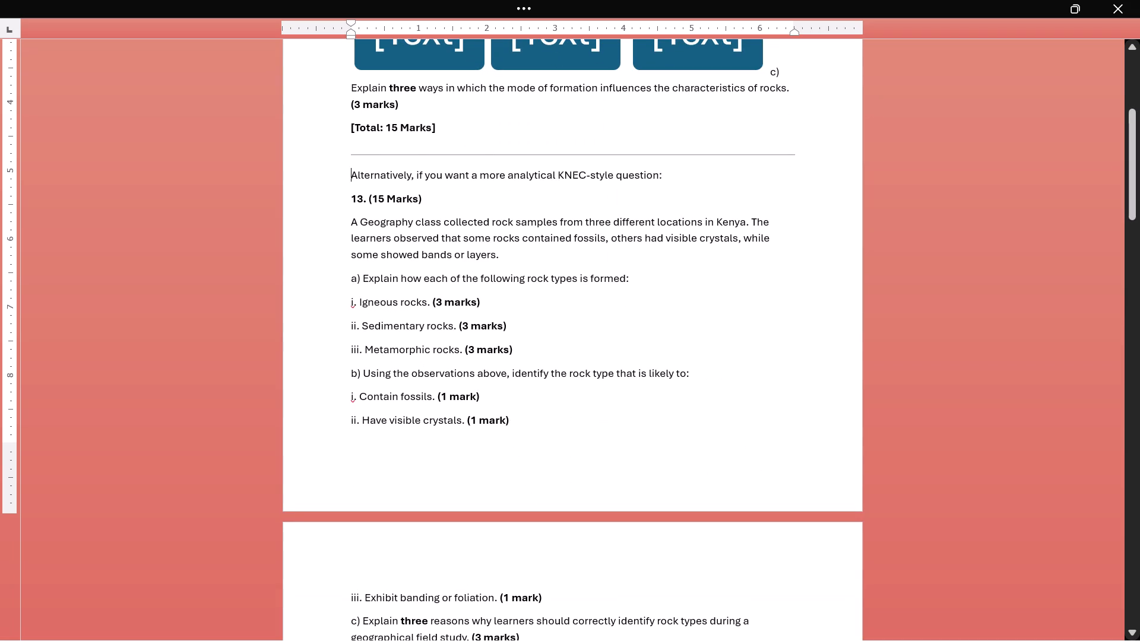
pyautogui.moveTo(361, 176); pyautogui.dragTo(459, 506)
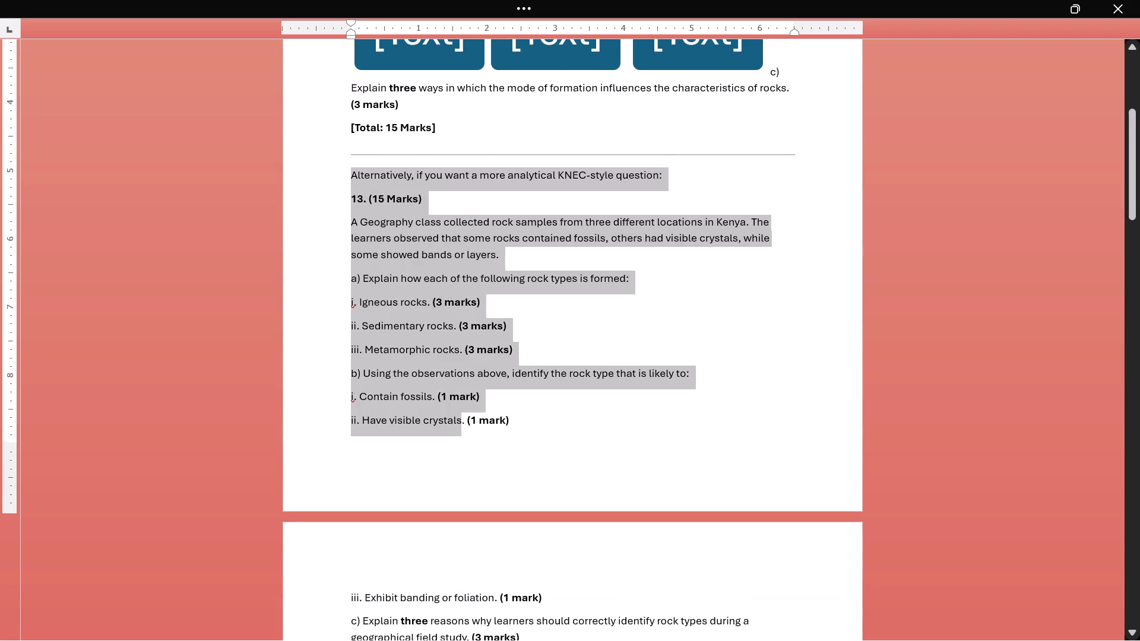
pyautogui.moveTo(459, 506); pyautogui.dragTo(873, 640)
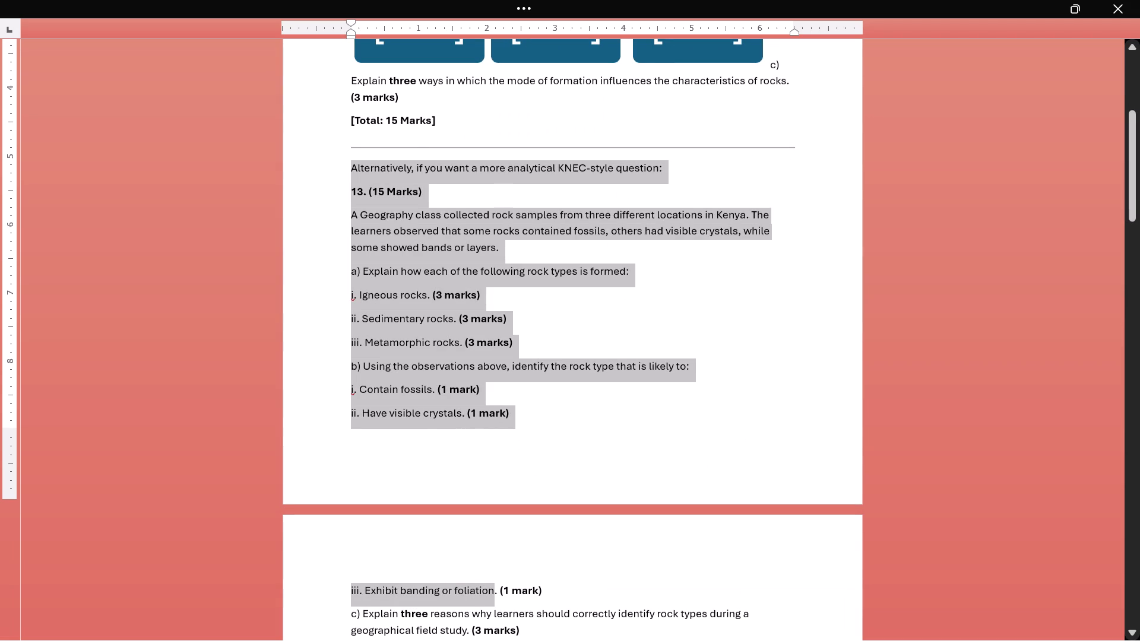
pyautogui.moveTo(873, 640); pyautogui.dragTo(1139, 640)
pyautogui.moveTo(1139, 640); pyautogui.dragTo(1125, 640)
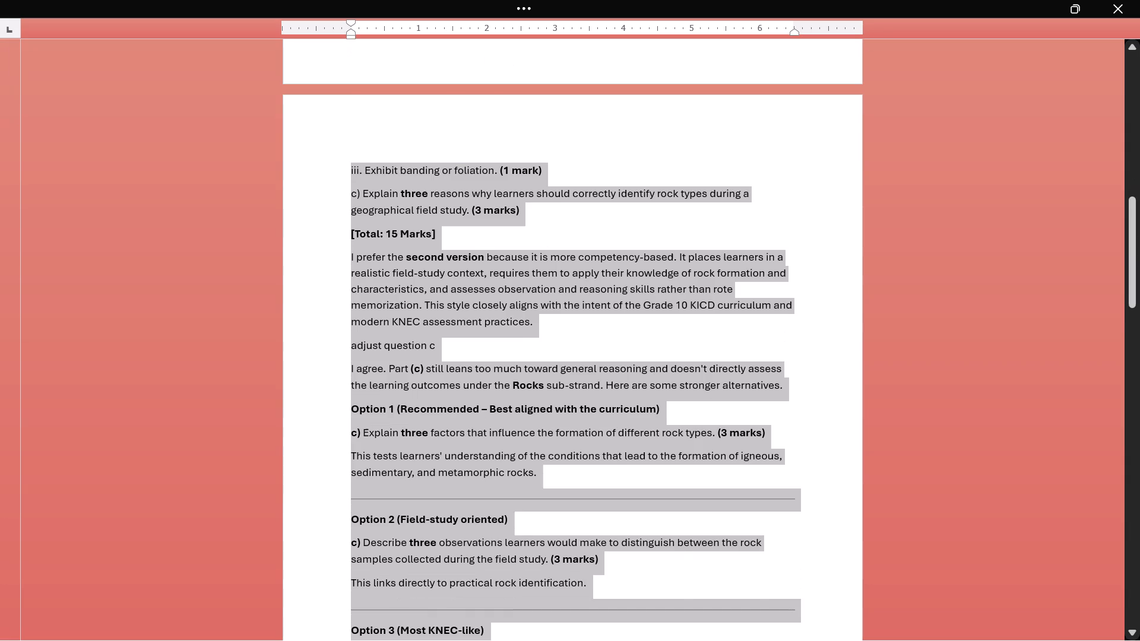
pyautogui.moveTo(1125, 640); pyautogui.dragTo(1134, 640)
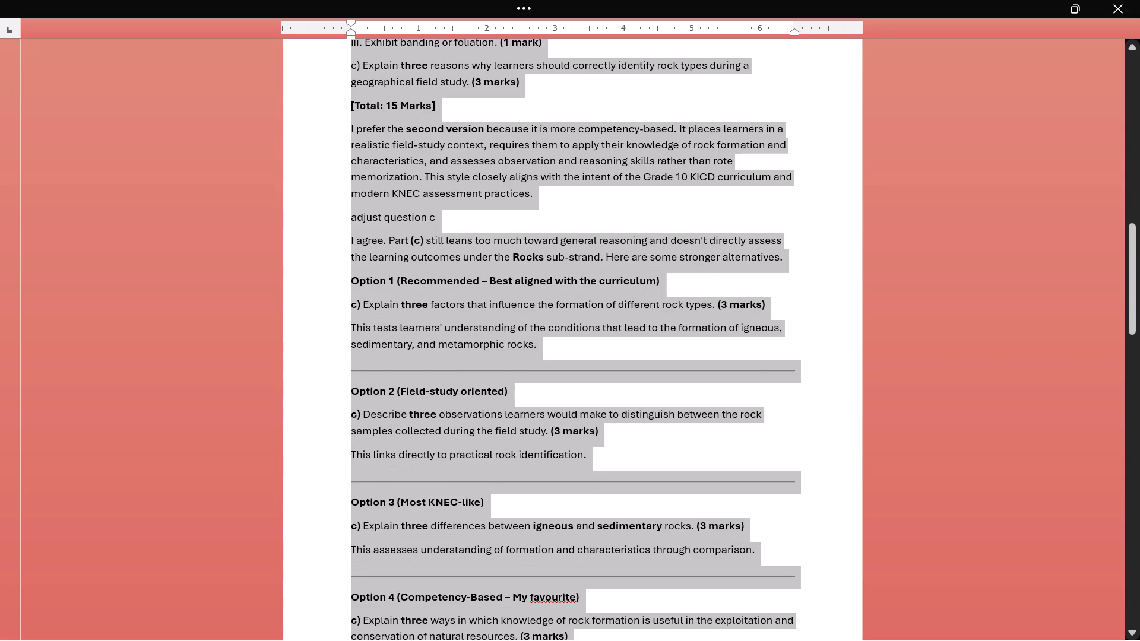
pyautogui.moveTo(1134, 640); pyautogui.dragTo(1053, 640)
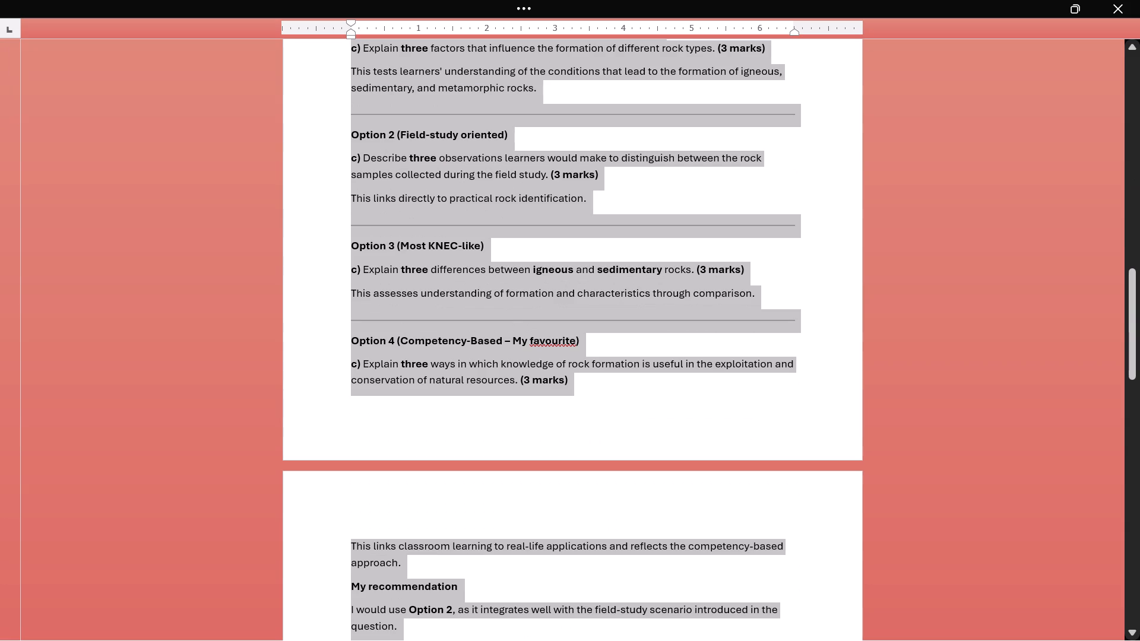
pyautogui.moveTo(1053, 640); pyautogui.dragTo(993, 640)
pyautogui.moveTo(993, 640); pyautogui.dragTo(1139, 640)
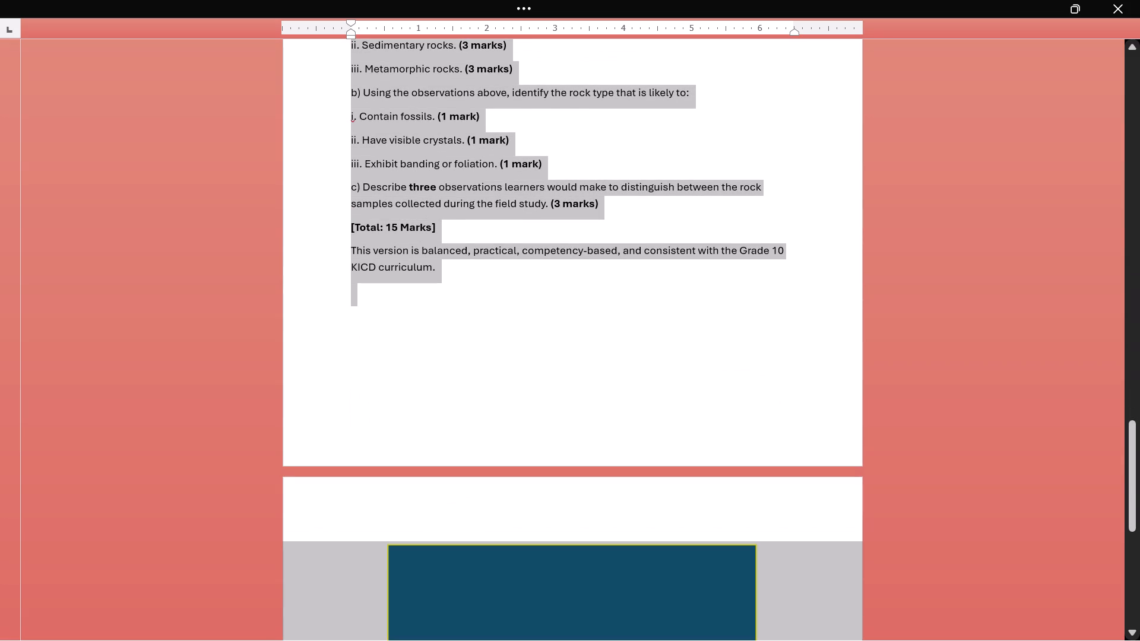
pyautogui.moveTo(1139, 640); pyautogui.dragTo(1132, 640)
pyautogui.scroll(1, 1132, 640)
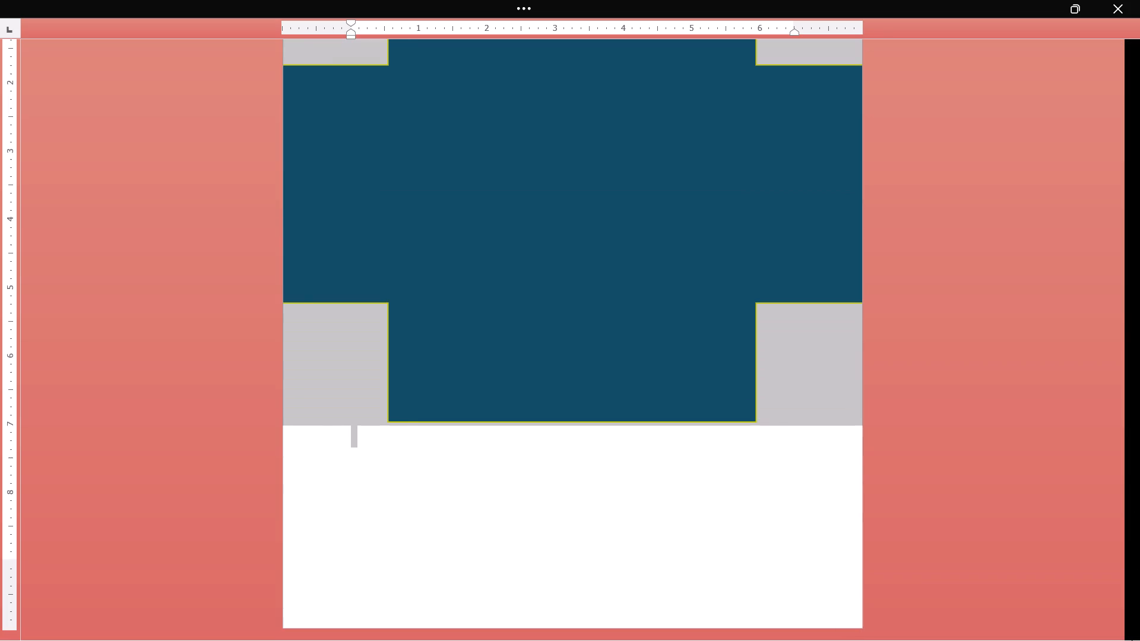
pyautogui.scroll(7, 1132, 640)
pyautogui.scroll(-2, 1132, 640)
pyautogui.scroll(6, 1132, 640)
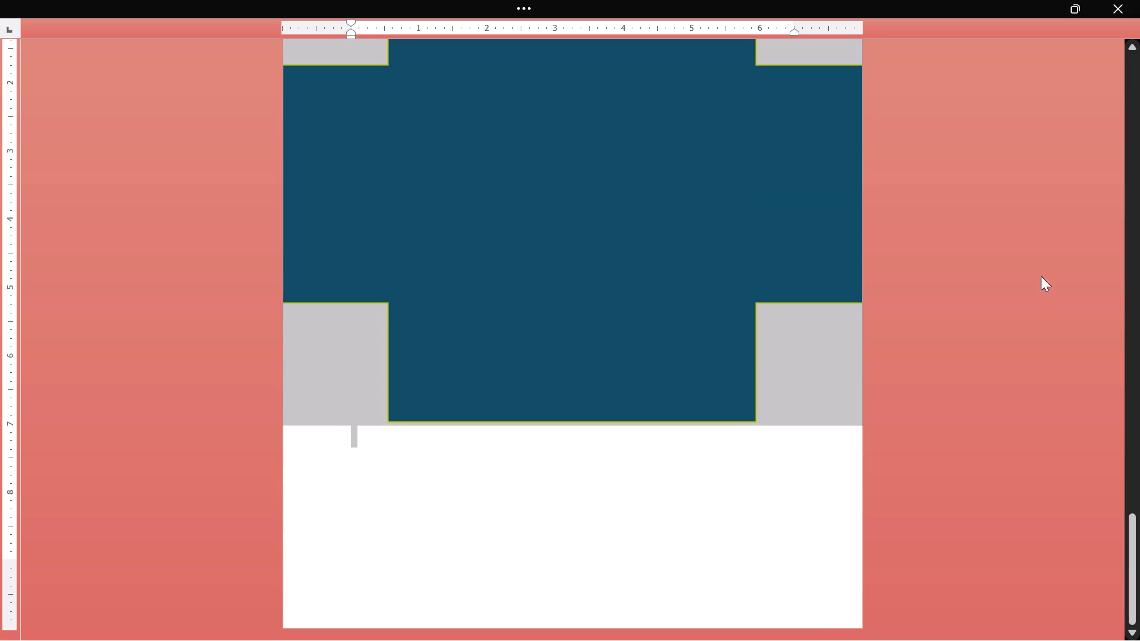
# Select the large blue cross shape and add left tab stops at about 3.2 and 2.9 inches to its anchor paragraph.
pyautogui.click(667, 88)
pyautogui.scroll(7, 667, 88)
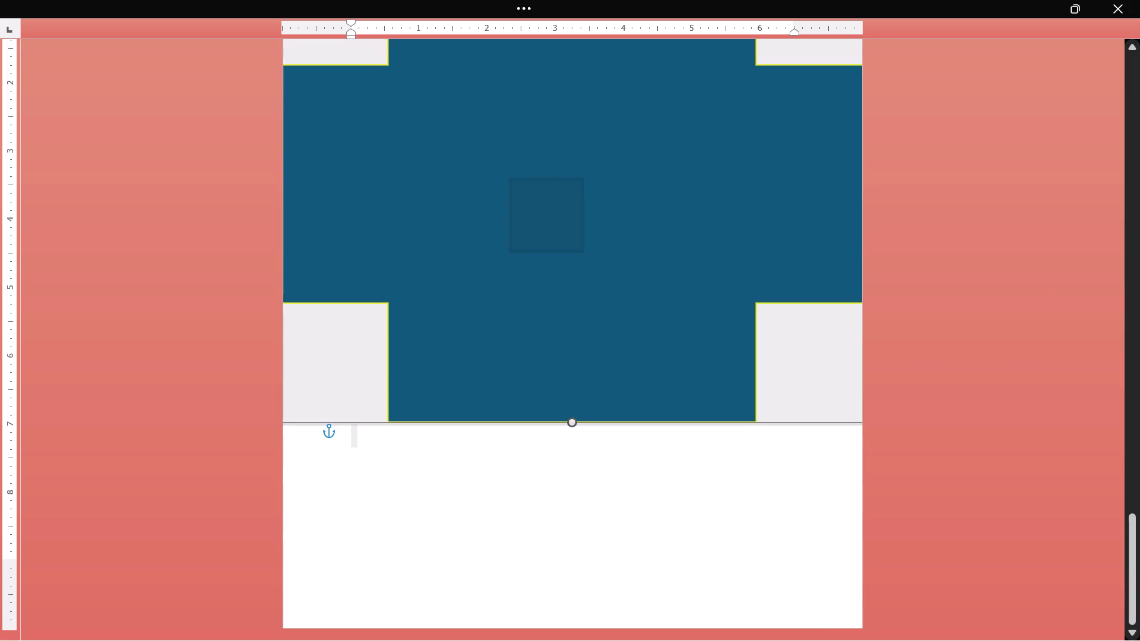
pyautogui.scroll(1, 667, 88)
pyautogui.scroll(20, 667, 88)
pyautogui.scroll(20, 667, 88)
pyautogui.scroll(20, 667, 88)
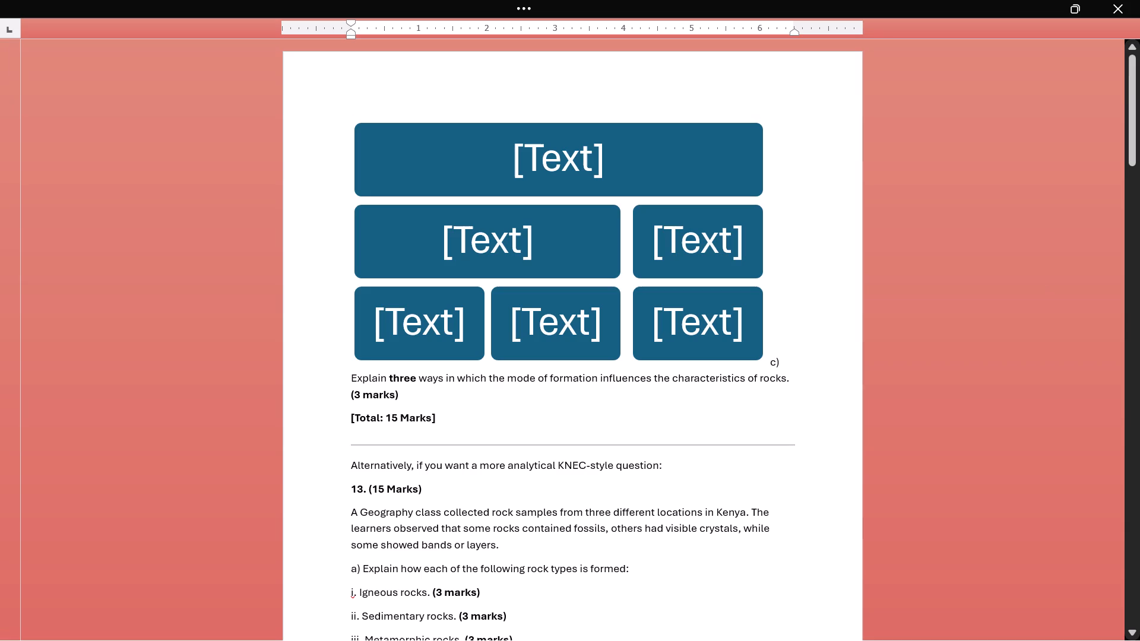
pyautogui.scroll(3, 667, 88)
pyautogui.scroll(16, 537, 129)
pyautogui.scroll(5, 537, 129)
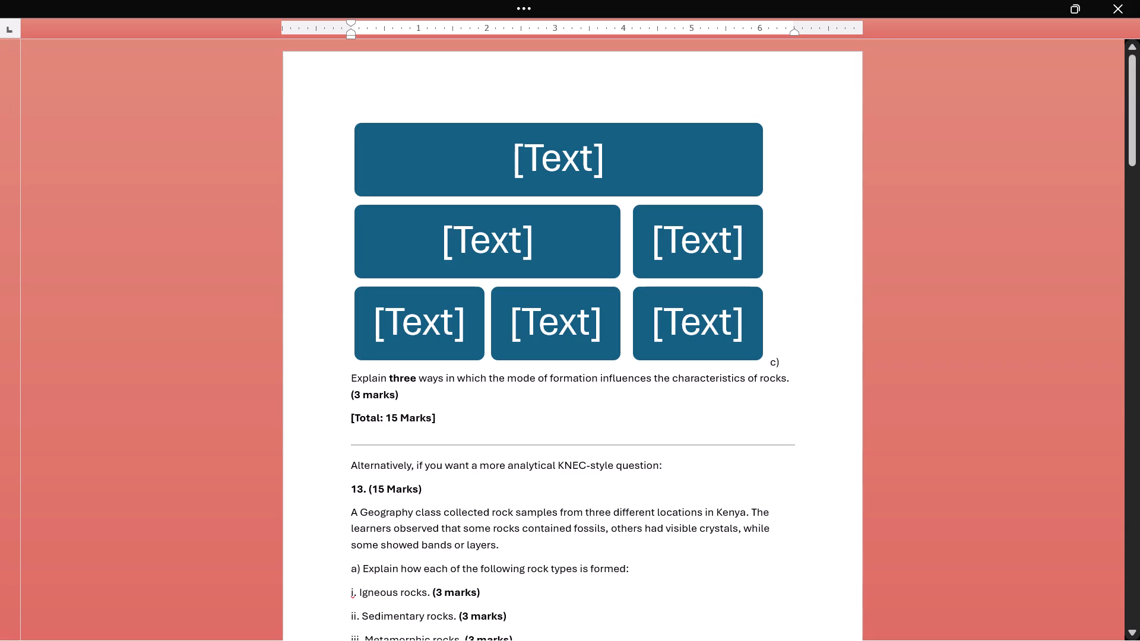
pyautogui.scroll(7, 537, 129)
pyautogui.scroll(14, 667, 28)
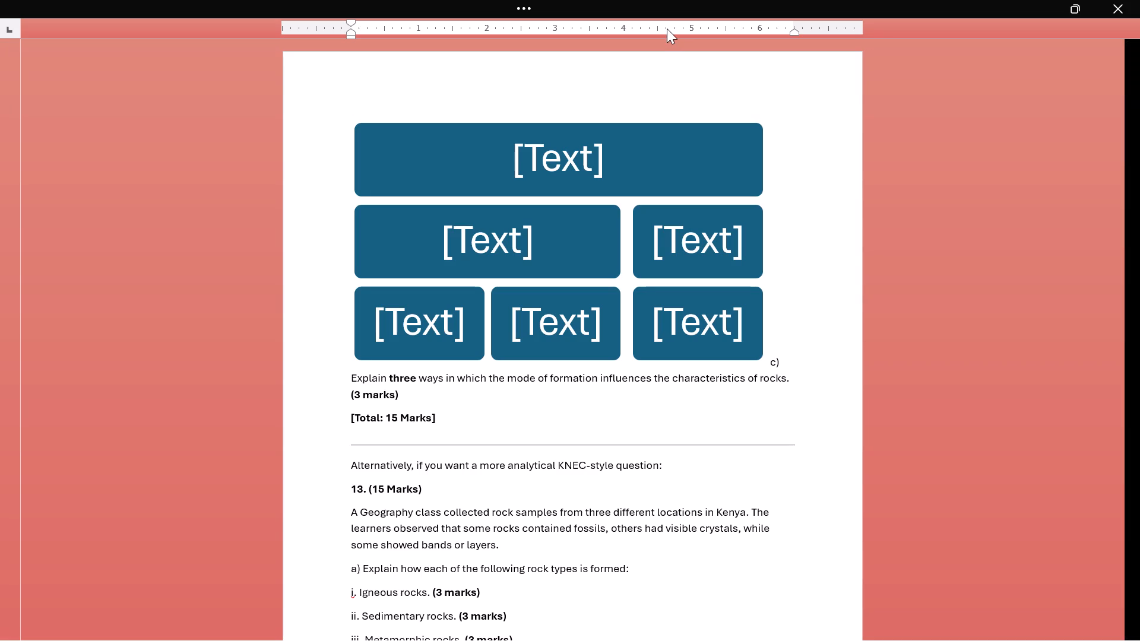
pyautogui.scroll(6, 667, 28)
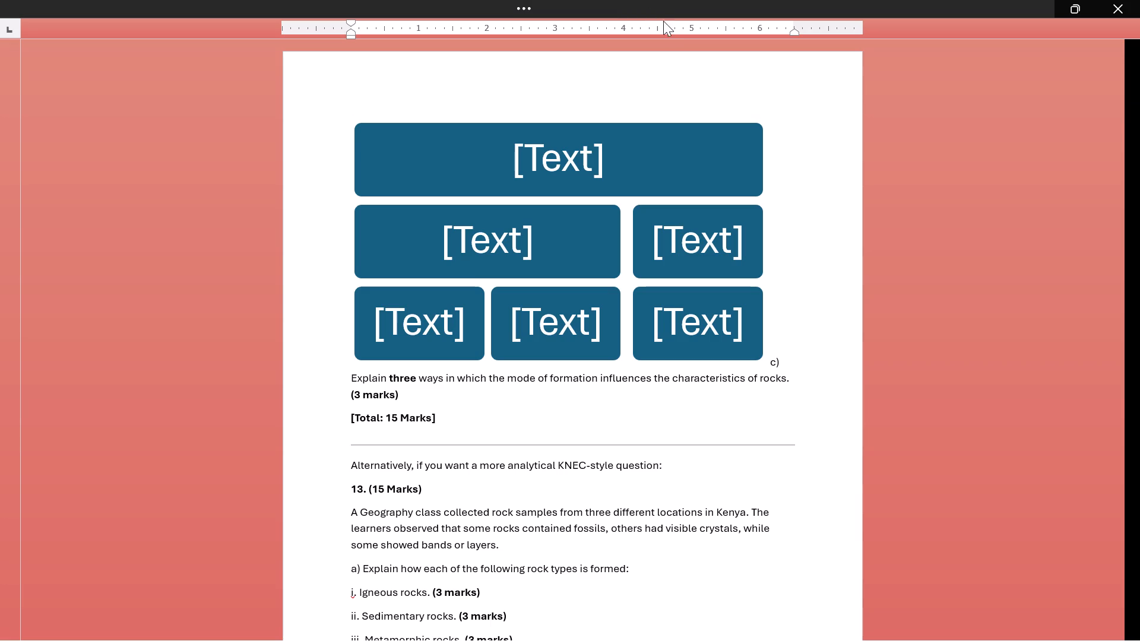
pyautogui.click(682, 26)
pyautogui.click(568, 28)
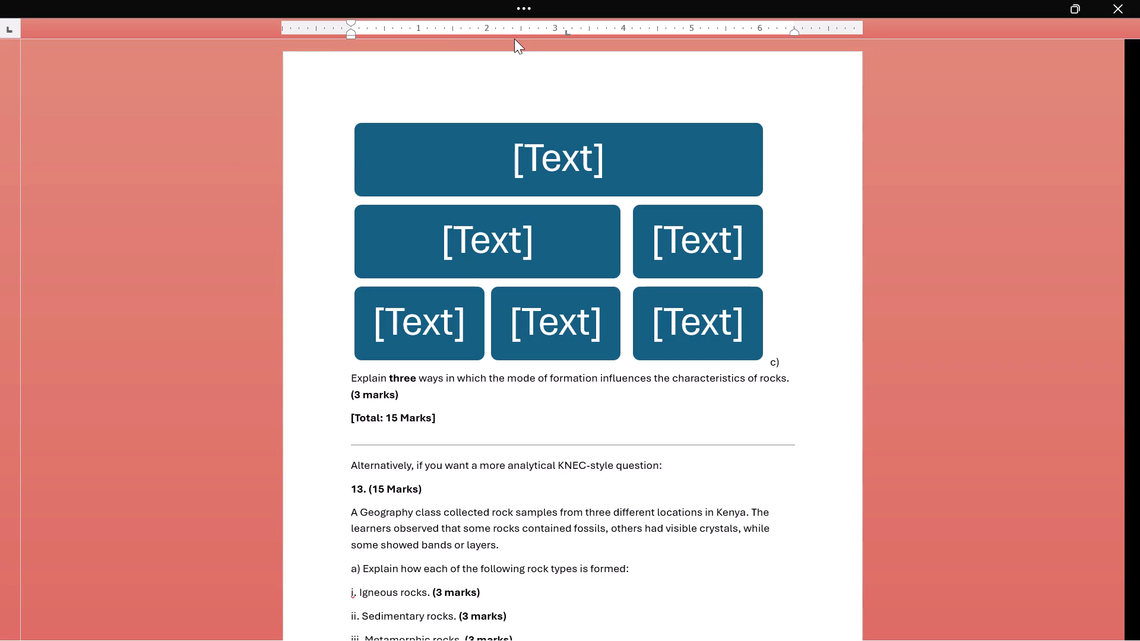
pyautogui.click(545, 31)
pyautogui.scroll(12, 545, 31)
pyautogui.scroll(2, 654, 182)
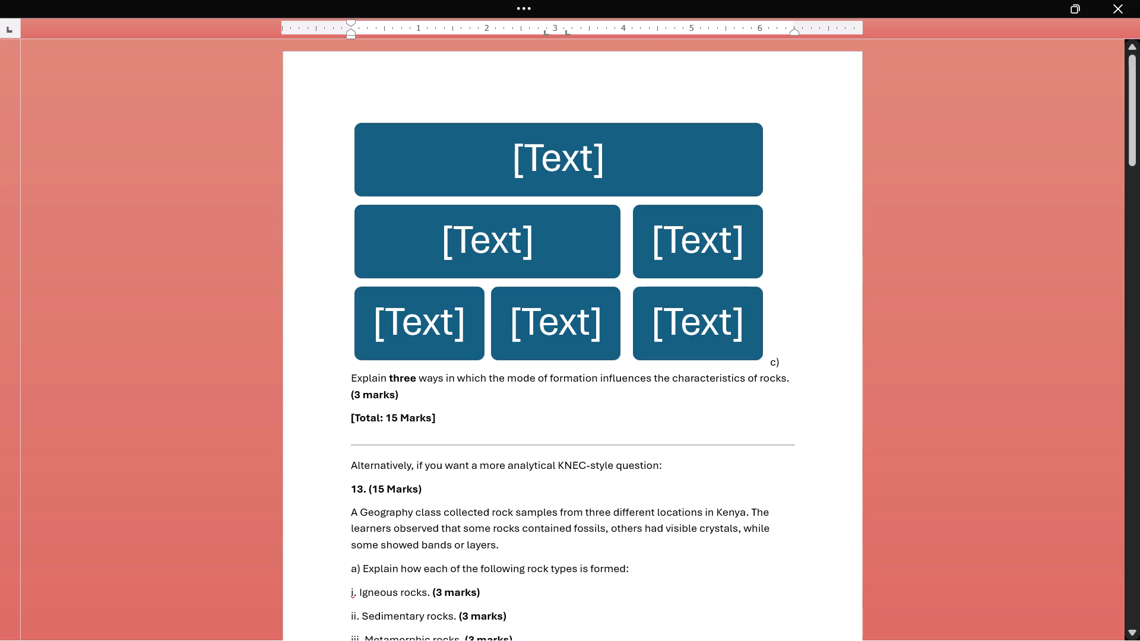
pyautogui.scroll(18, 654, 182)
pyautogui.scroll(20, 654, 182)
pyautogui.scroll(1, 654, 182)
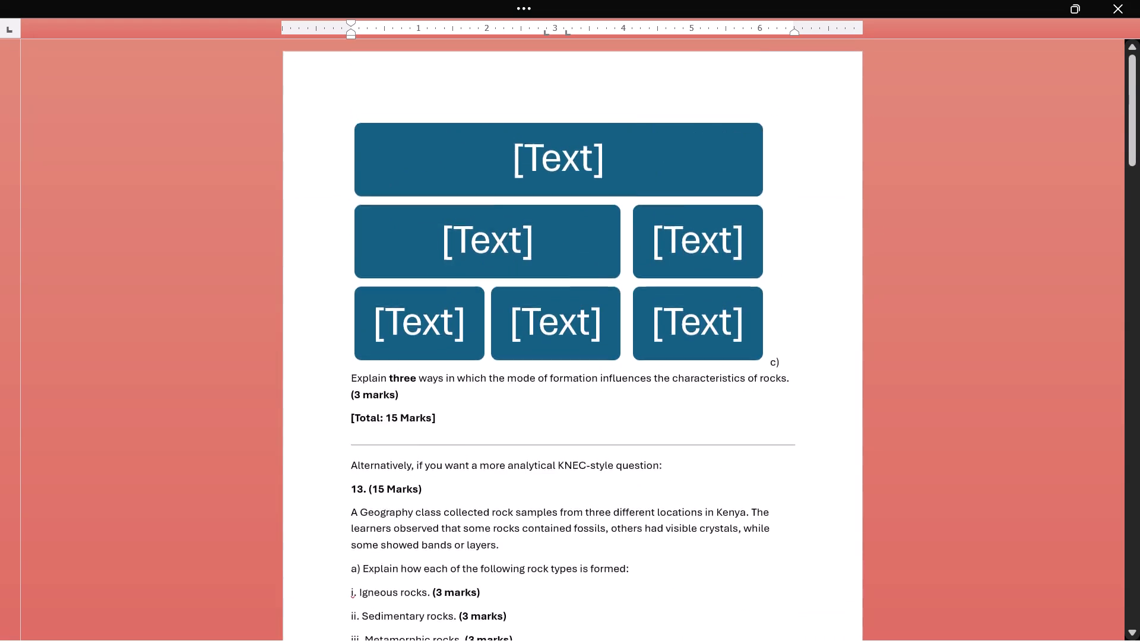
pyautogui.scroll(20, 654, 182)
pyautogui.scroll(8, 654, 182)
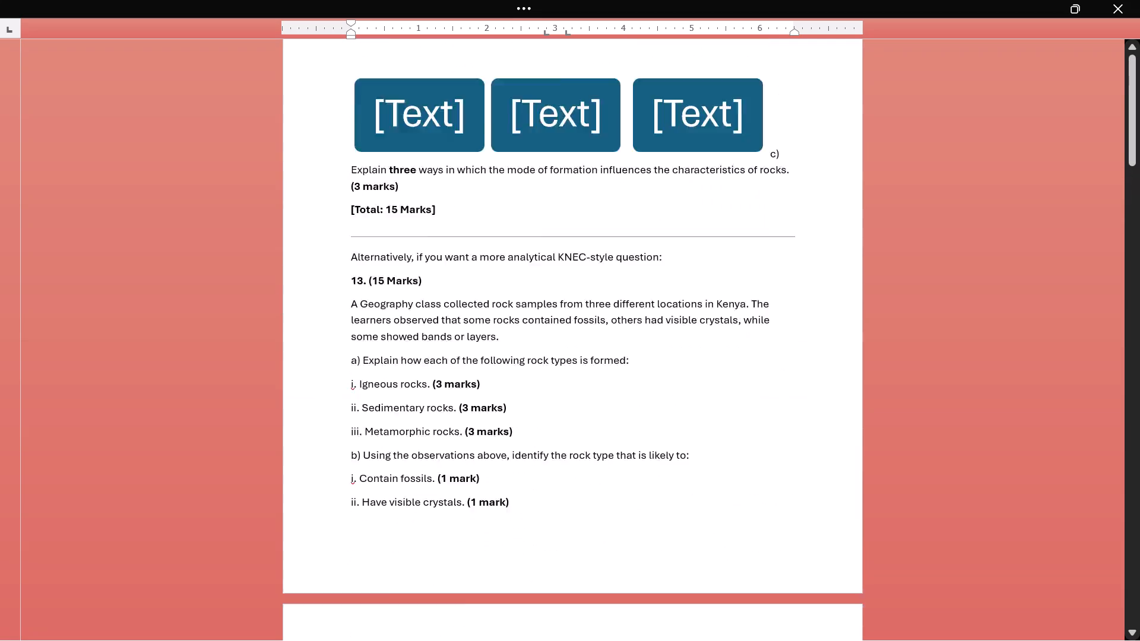
# Look through the document from the SmartArt hierarchy past the question 13 options and recommendation to the blue cross shape, and back.
pyautogui.scroll(20, 654, 182)
pyautogui.scroll(19, 654, 182)
pyautogui.scroll(19, 654, 182)
pyautogui.scroll(-17, 654, 182)
pyautogui.scroll(6, 654, 182)
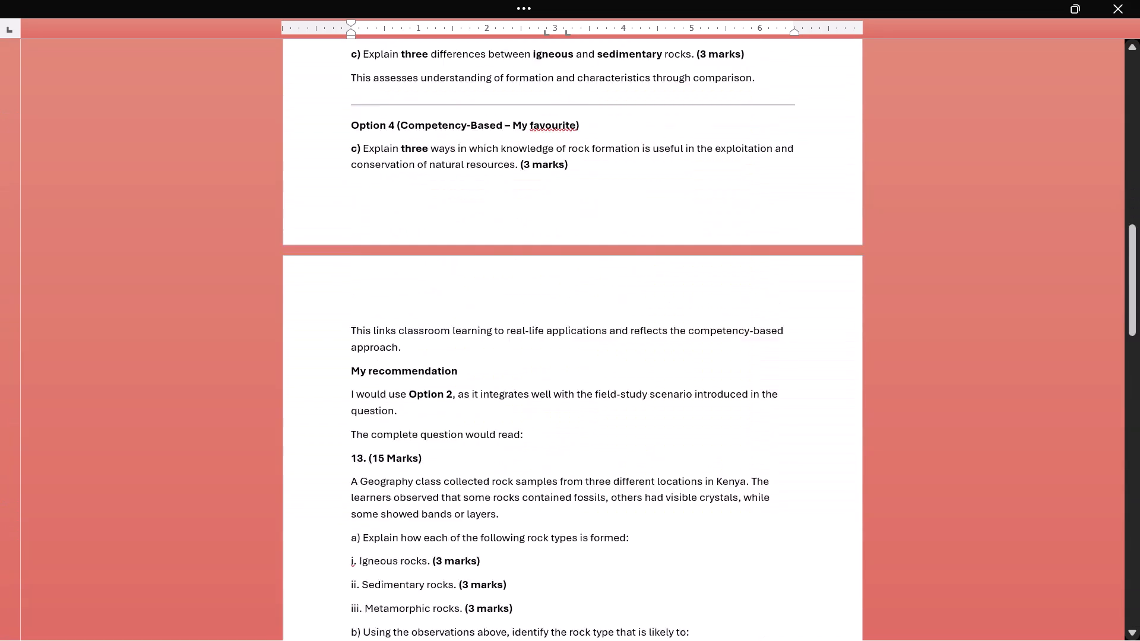
pyautogui.scroll(13, 654, 182)
pyautogui.scroll(12, 654, 182)
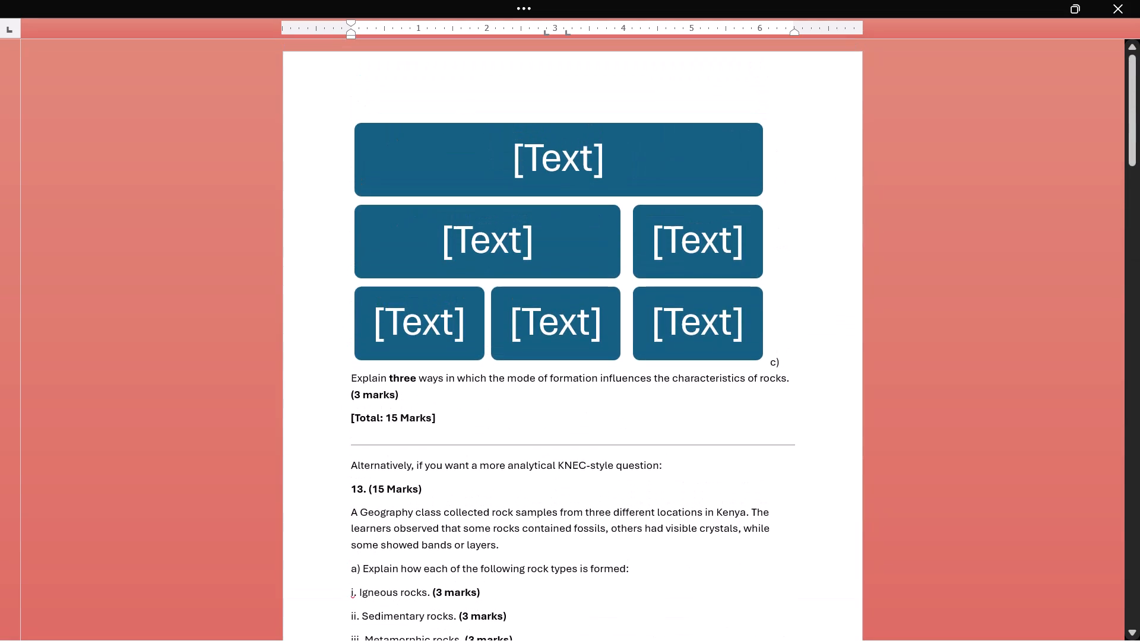
pyautogui.scroll(19, 654, 182)
pyautogui.scroll(9, 654, 182)
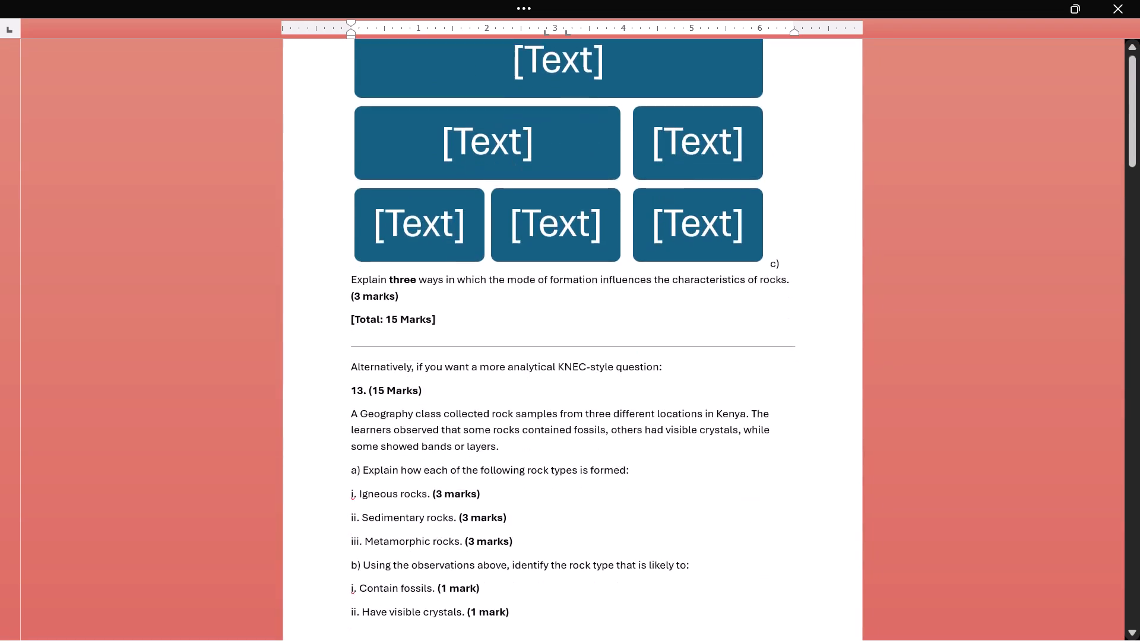
pyautogui.scroll(-6, 654, 182)
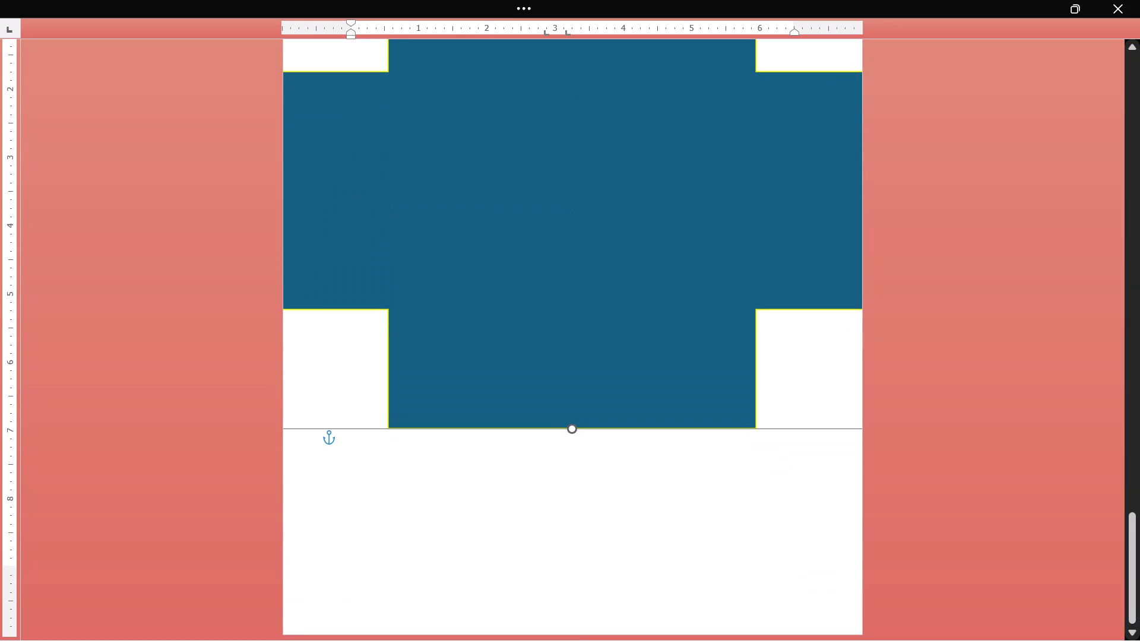
pyautogui.scroll(-1, 654, 182)
pyautogui.scroll(5, 654, 182)
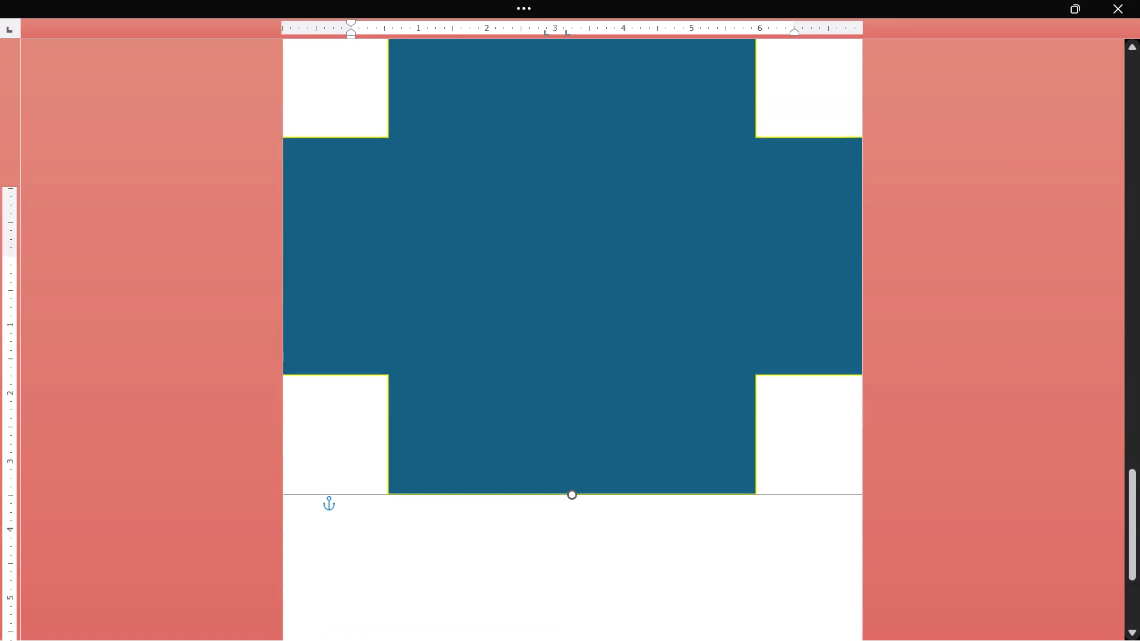
pyautogui.scroll(14, 654, 182)
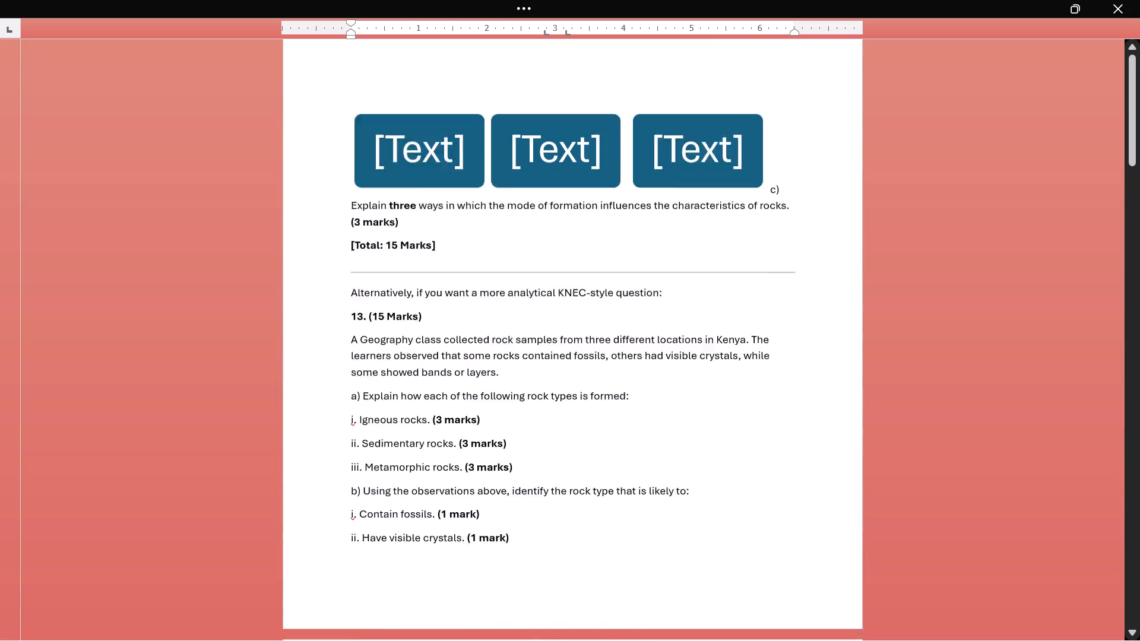
# Examine the SmartArt hierarchy at the top of the page and the part (c) and question 13 text directly beneath it.
pyautogui.scroll(16, 654, 182)
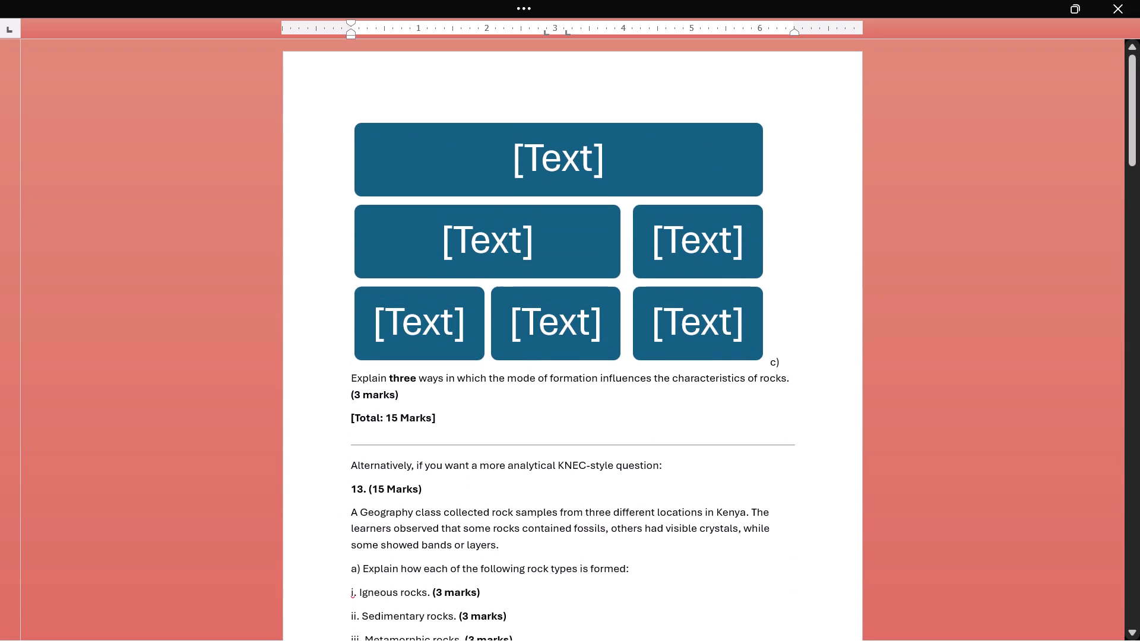
pyautogui.scroll(18, 654, 182)
pyautogui.scroll(20, 654, 182)
pyautogui.scroll(2, 654, 182)
pyautogui.scroll(-2, 654, 182)
pyautogui.scroll(20, 654, 182)
pyautogui.scroll(20, 654, 182)
pyautogui.scroll(20, 654, 182)
pyautogui.scroll(14, 654, 182)
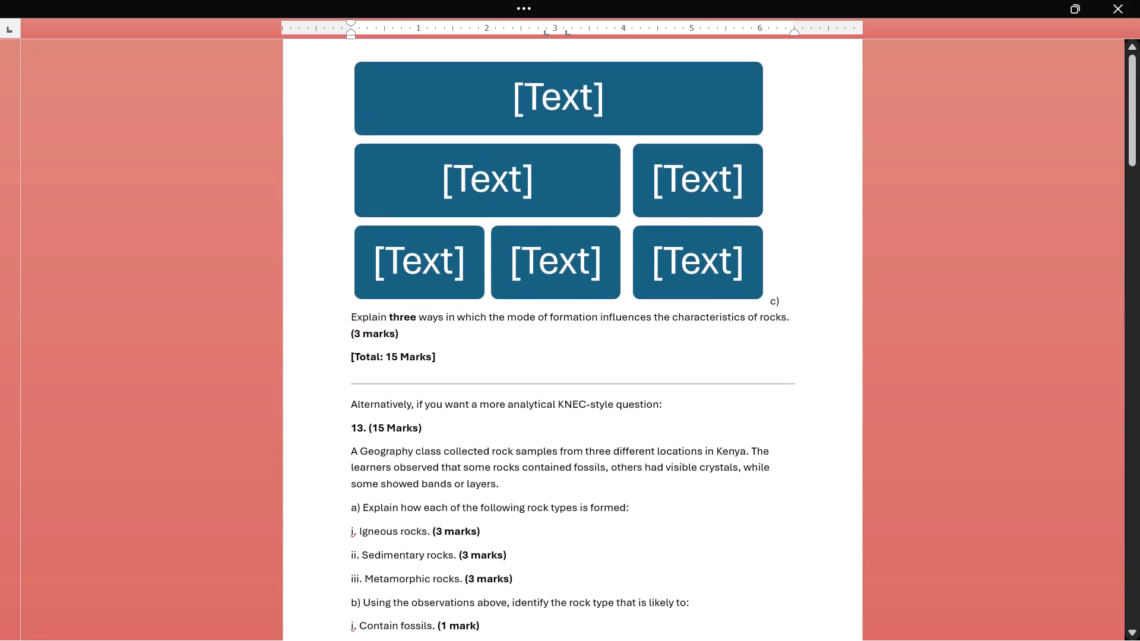
pyautogui.scroll(5, 654, 182)
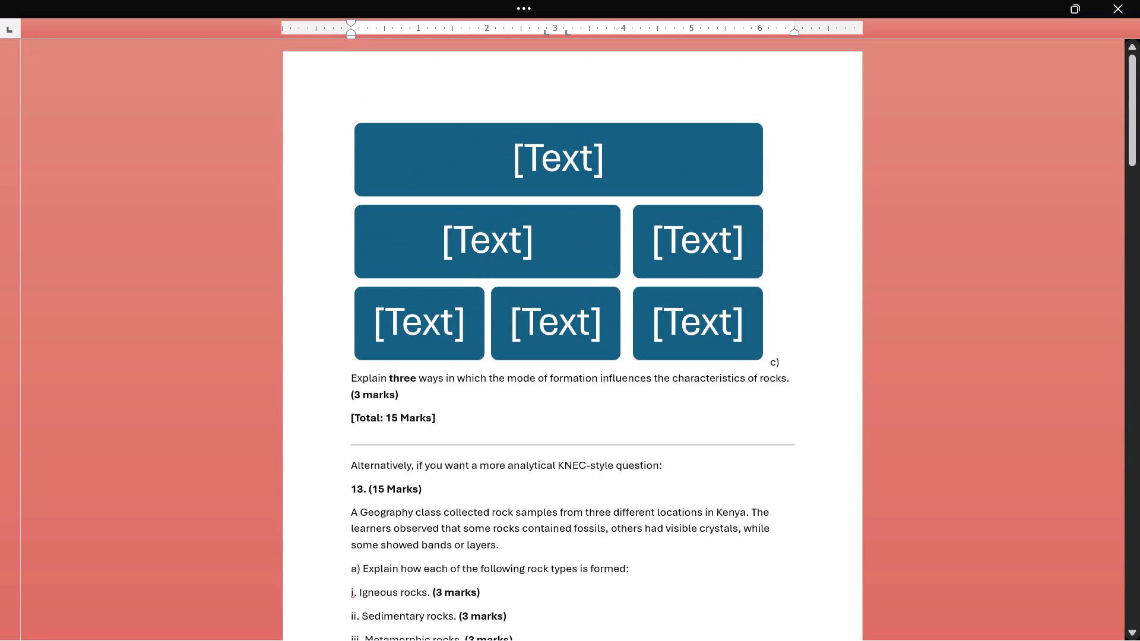
pyautogui.scroll(18, 654, 182)
pyautogui.scroll(9, 654, 182)
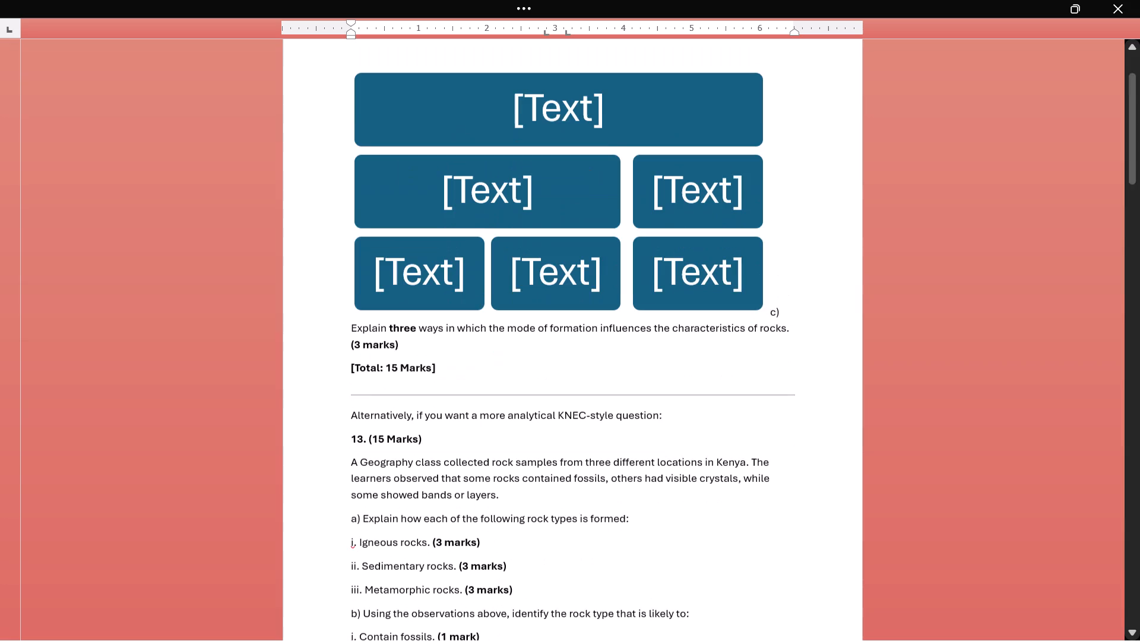
pyautogui.scroll(4, 654, 182)
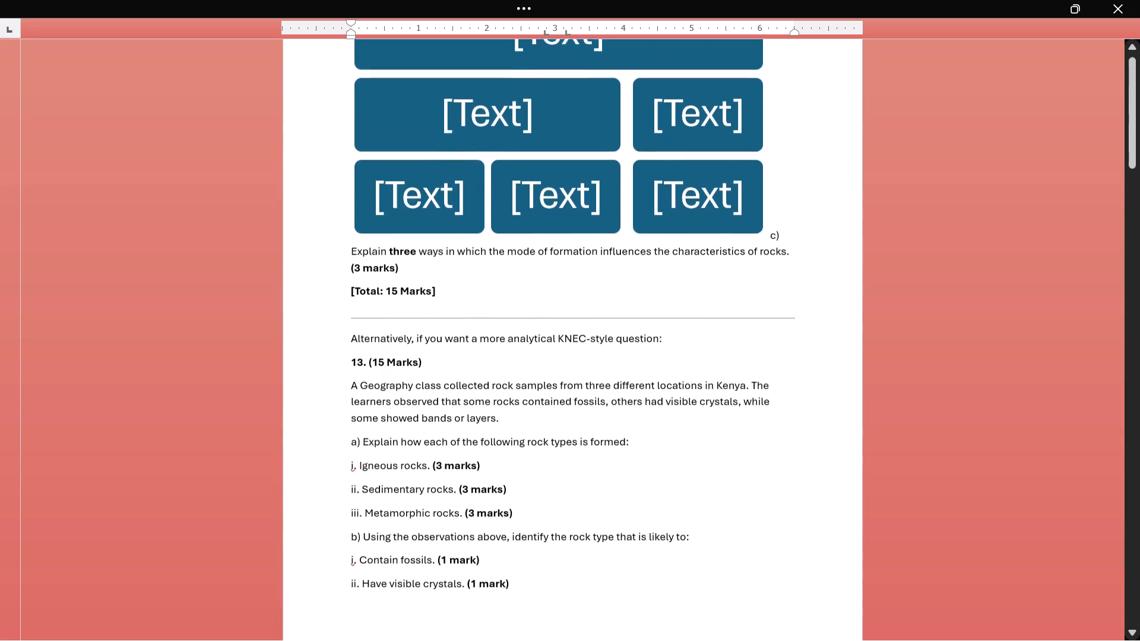
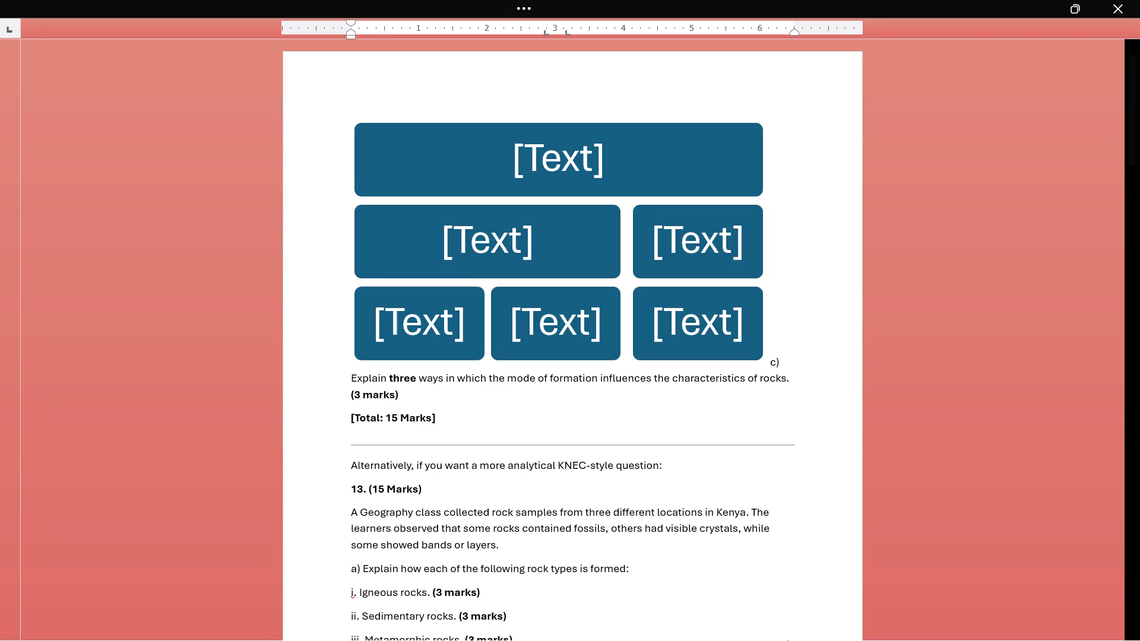
# Look through the document from the SmartArt hierarchy to the blue cross shape on the last page, and back.
pyautogui.scroll(13, 787, 640)
pyautogui.scroll(2, 1107, 549)
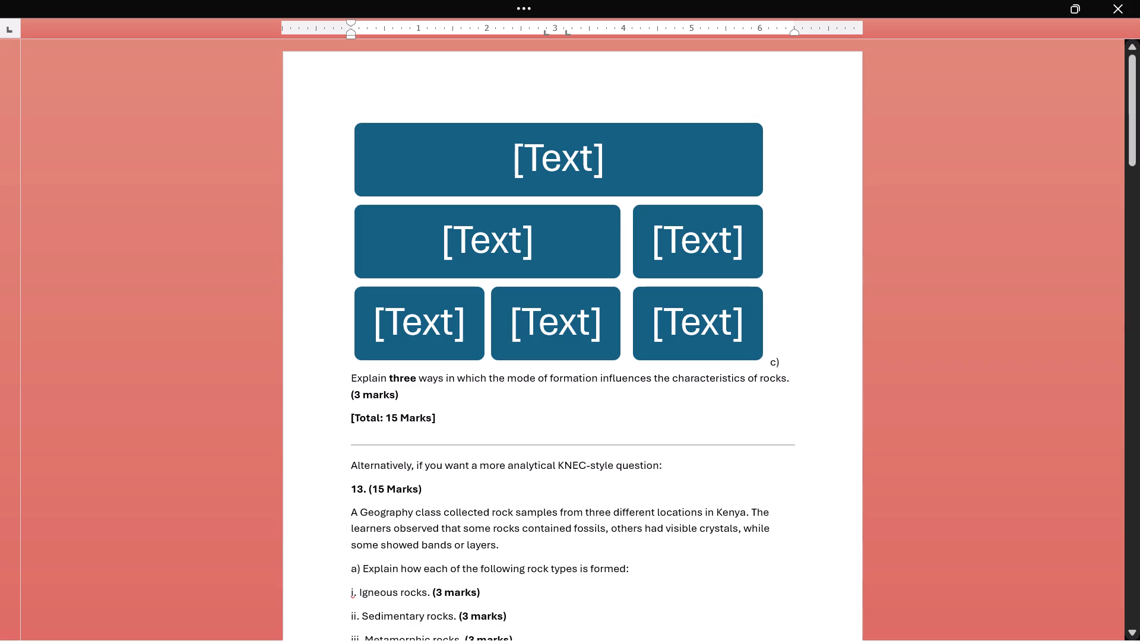
pyautogui.click(1106, 585)
pyautogui.scroll(-11, 1106, 585)
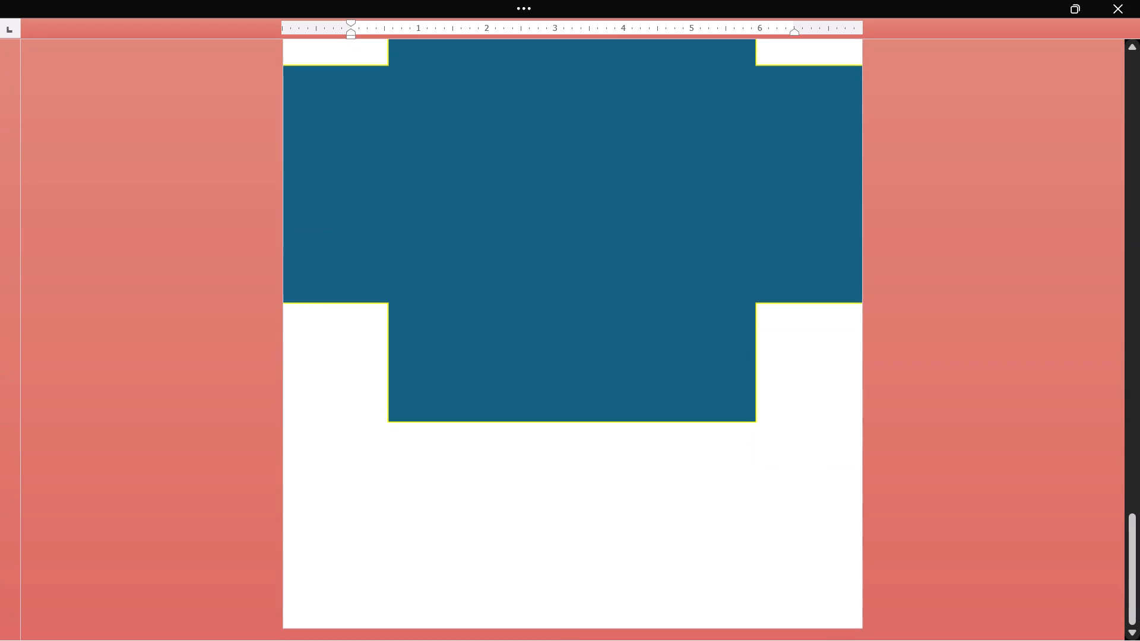
pyautogui.scroll(-1, 1106, 585)
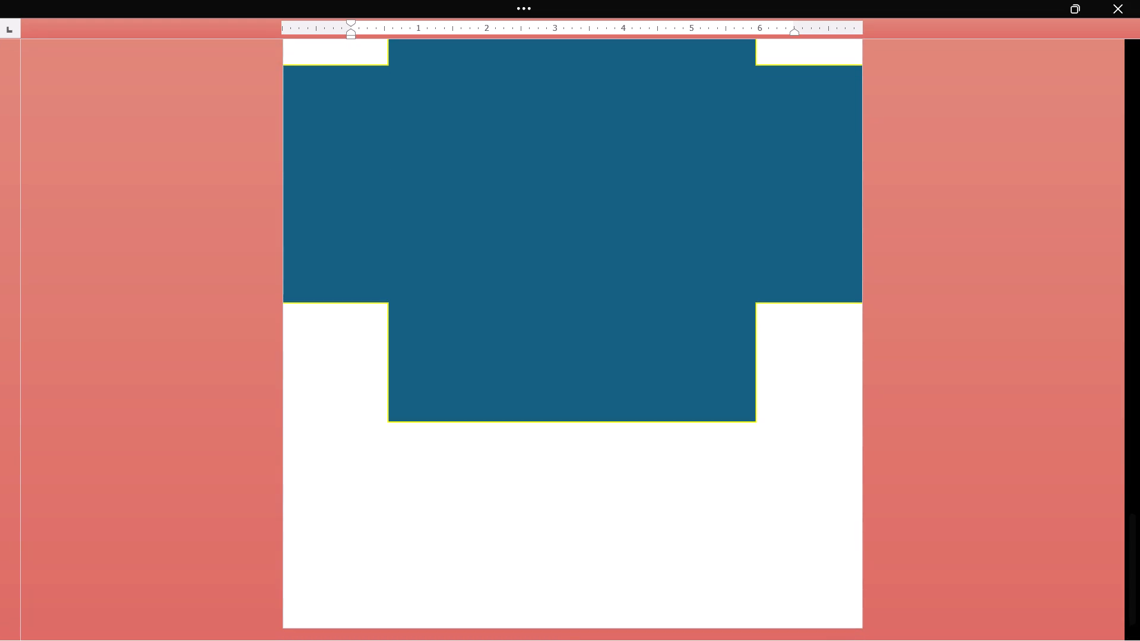
pyautogui.scroll(2, 943, 583)
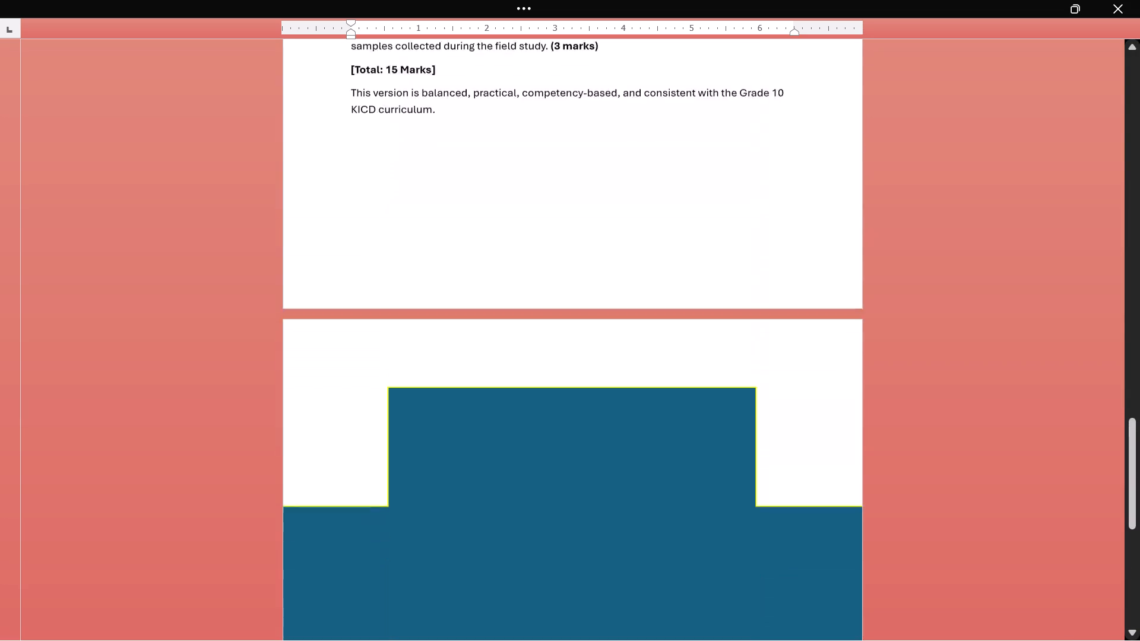
pyautogui.scroll(4, 943, 583)
pyautogui.scroll(20, 943, 583)
pyautogui.scroll(20, 943, 583)
pyautogui.scroll(12, 943, 583)
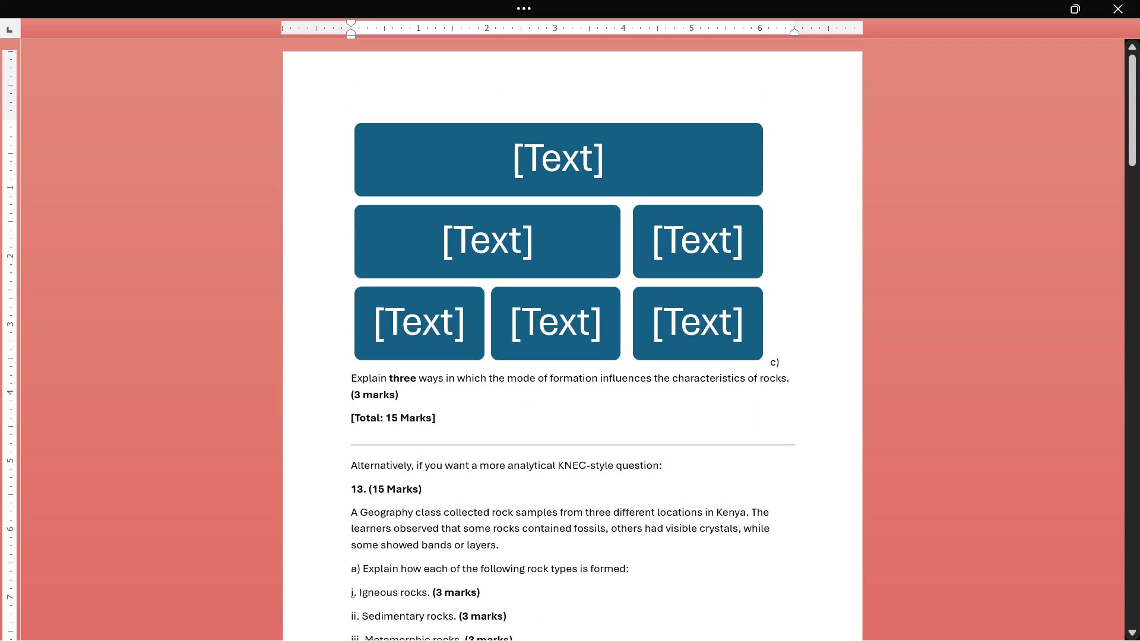
pyautogui.scroll(20, 943, 583)
pyautogui.scroll(20, 943, 583)
pyautogui.scroll(19, 943, 583)
# Review the recommended question 13 text and the blue cross shape's page once more, returning to the SmartArt hierarchy.
pyautogui.scroll(-9, 943, 583)
pyautogui.scroll(-16, 943, 583)
pyautogui.scroll(3, 943, 583)
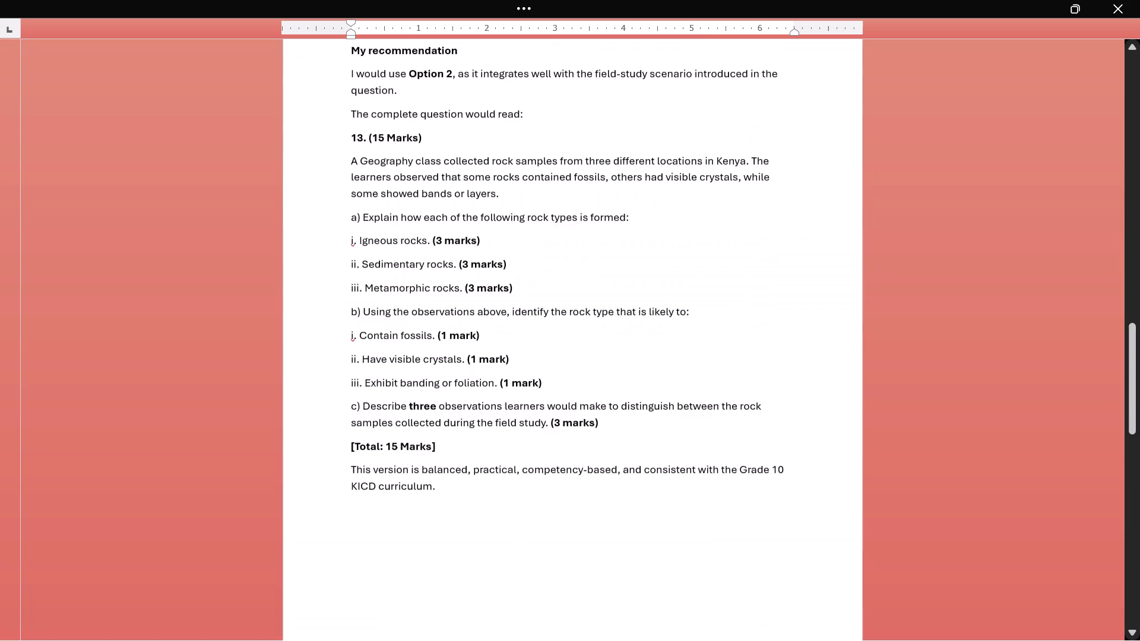
pyautogui.scroll(-14, 943, 583)
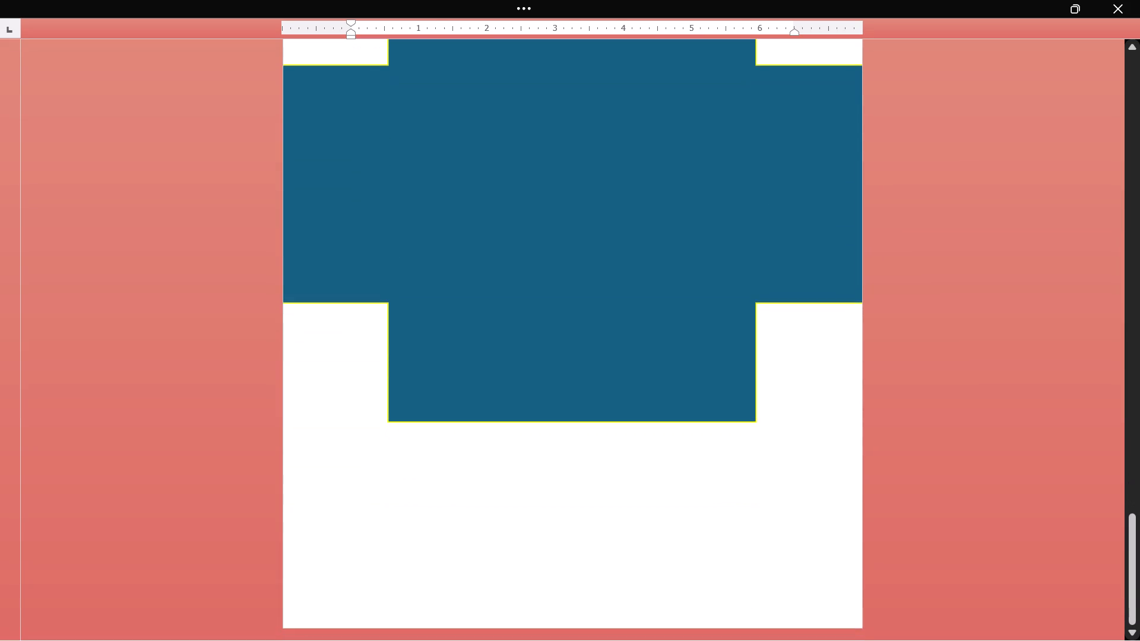
pyautogui.scroll(-2, 943, 583)
pyautogui.scroll(3, 943, 583)
pyautogui.scroll(-6, 943, 583)
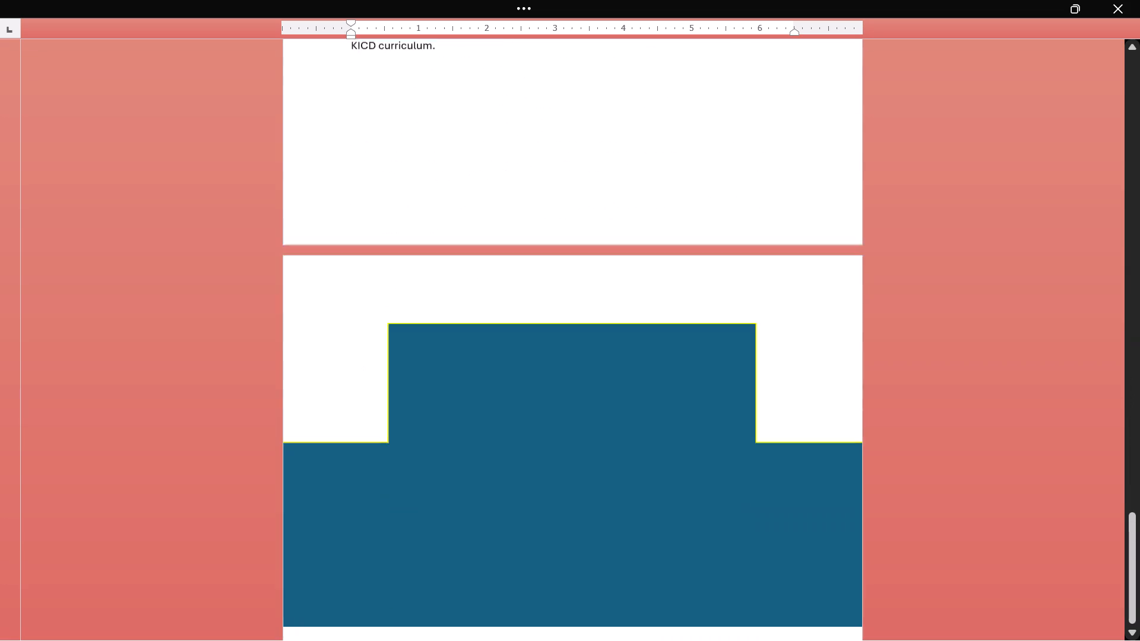
pyautogui.scroll(-9, 943, 583)
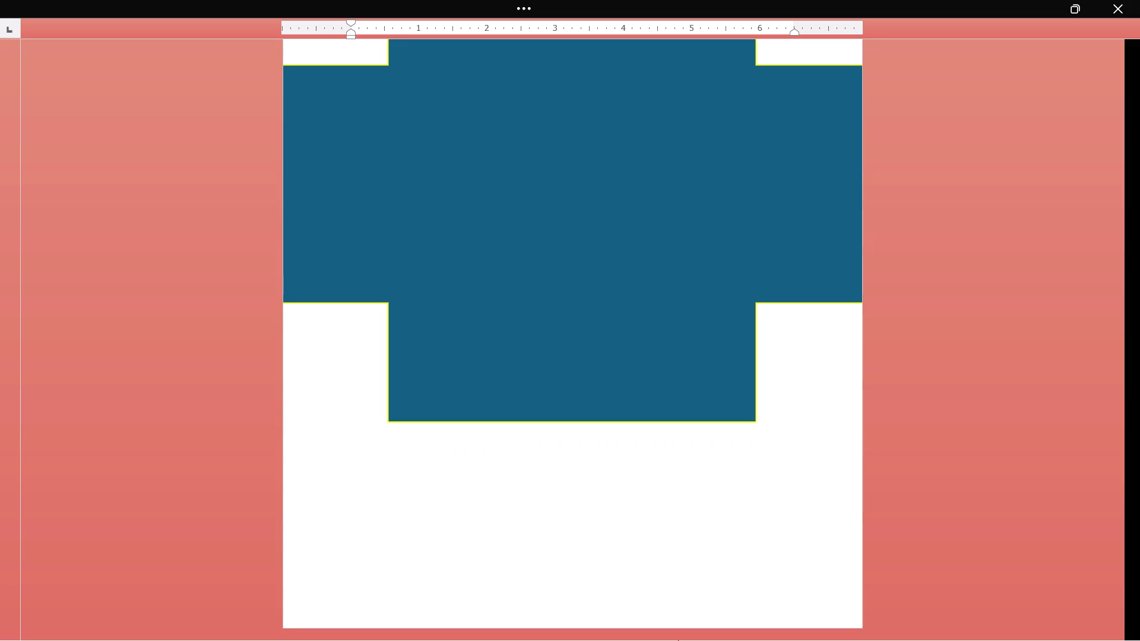
pyautogui.scroll(8, 678, 640)
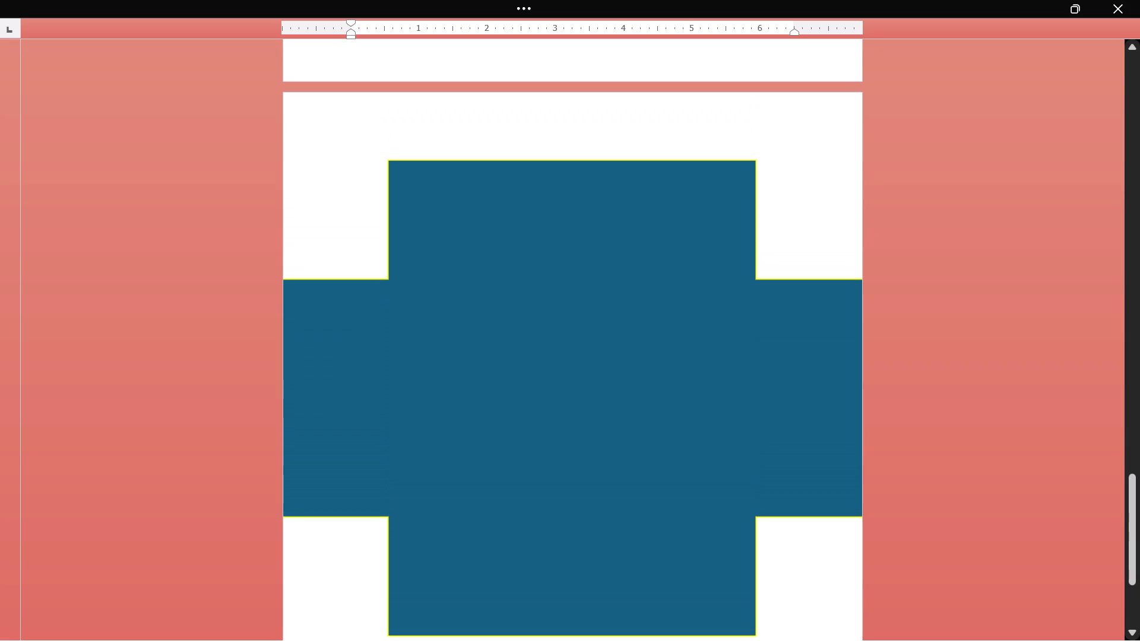
pyautogui.scroll(20, 674, 640)
pyautogui.scroll(2, 674, 640)
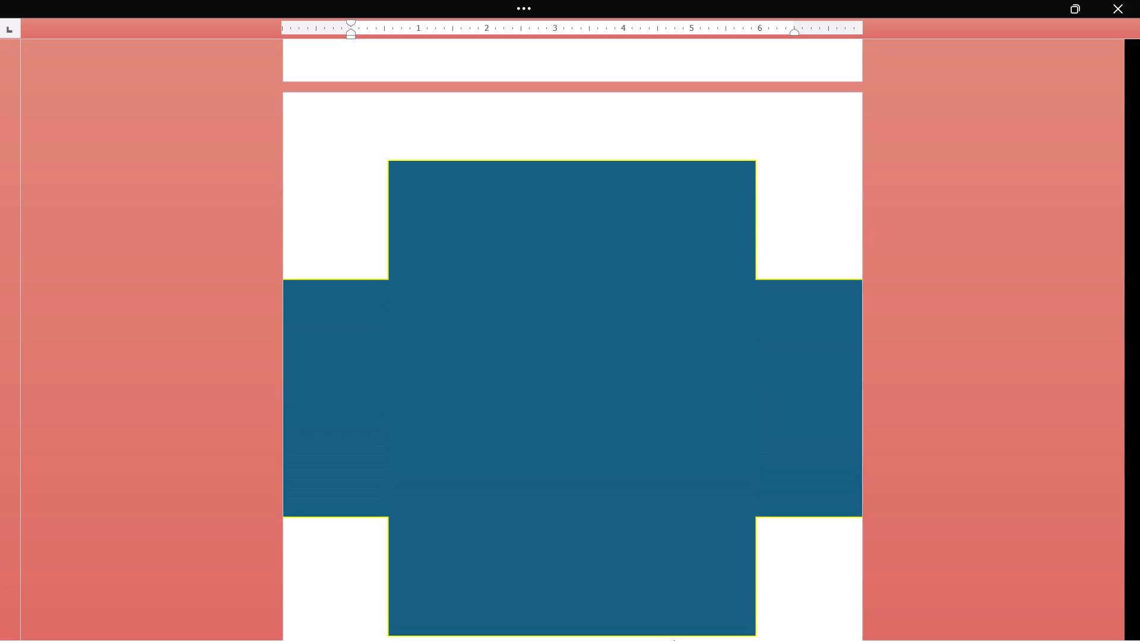
pyautogui.scroll(12, 679, 493)
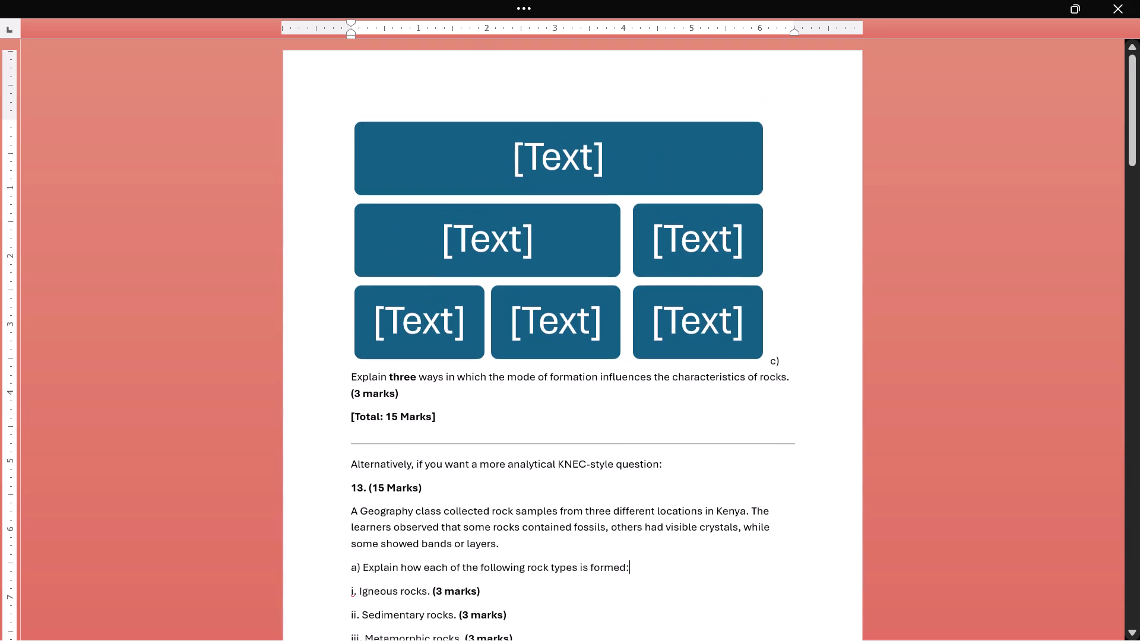
pyautogui.scroll(20, 679, 493)
pyautogui.scroll(5, 679, 493)
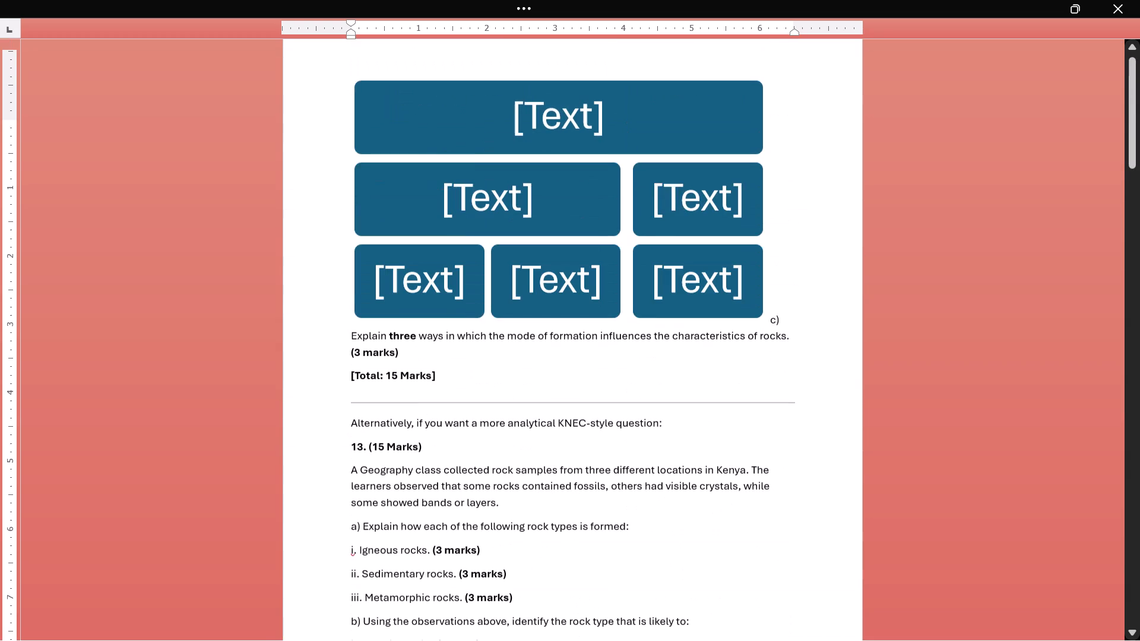
pyautogui.scroll(1, 1028, 259)
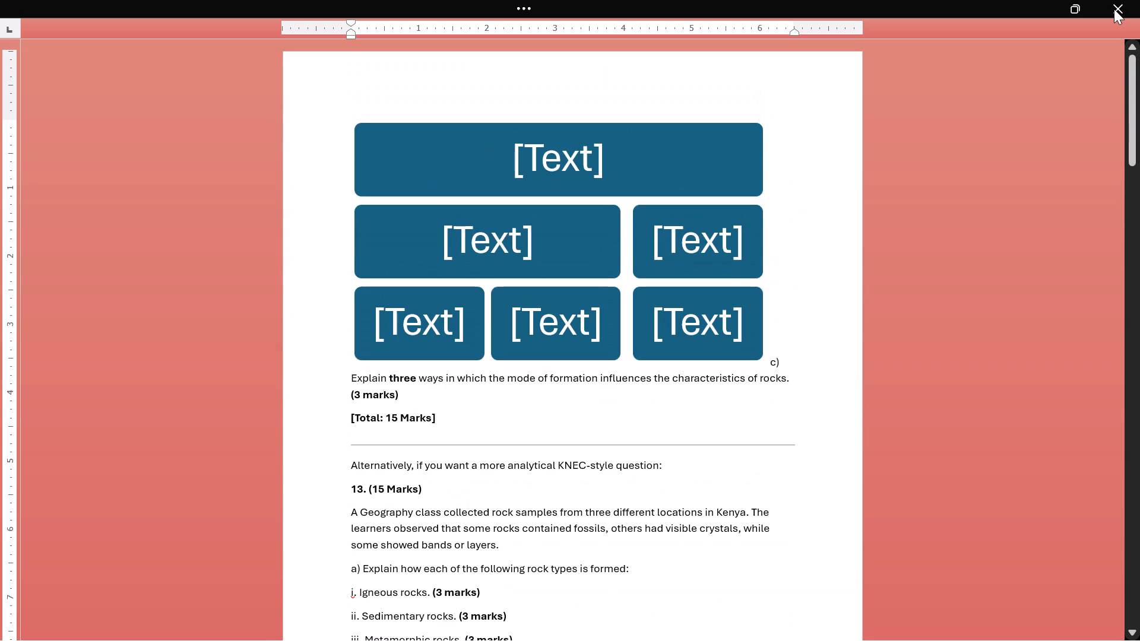
# Close the ABOTHUGUCHI SENIOR SCHOOL document without saving the changes.
pyautogui.click(1115, 9)
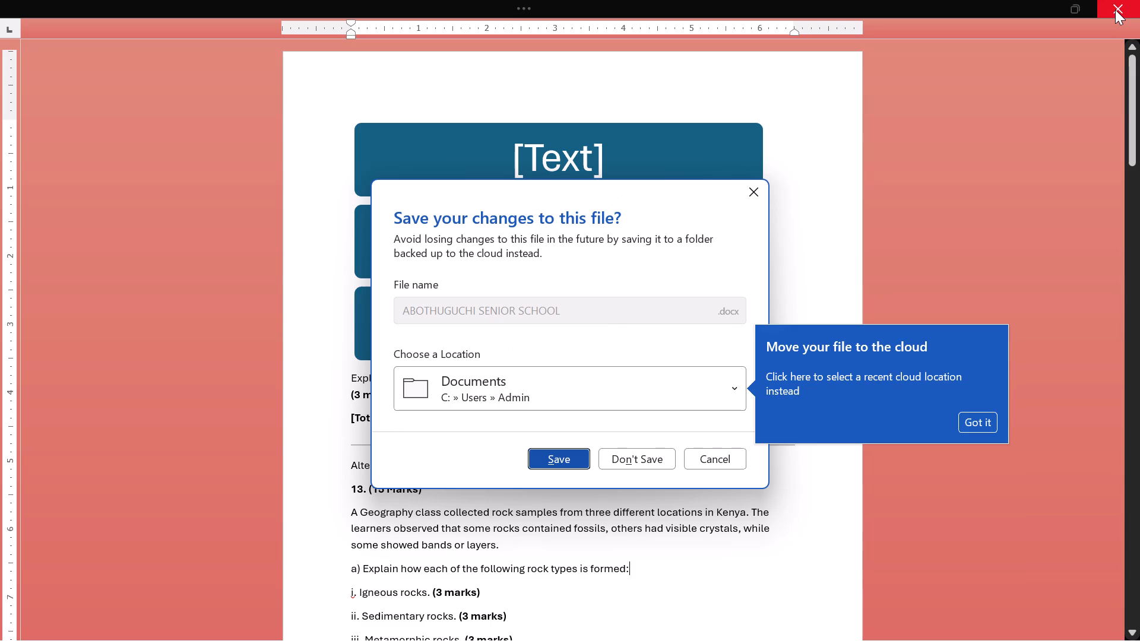
pyautogui.scroll(3, 1115, 9)
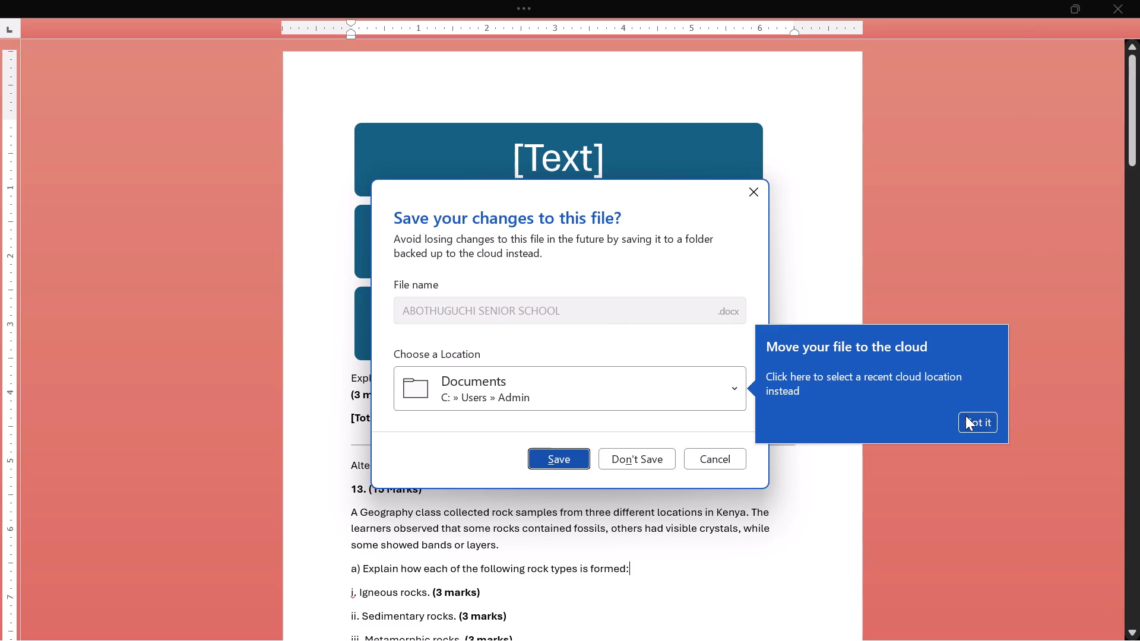
pyautogui.click(968, 414)
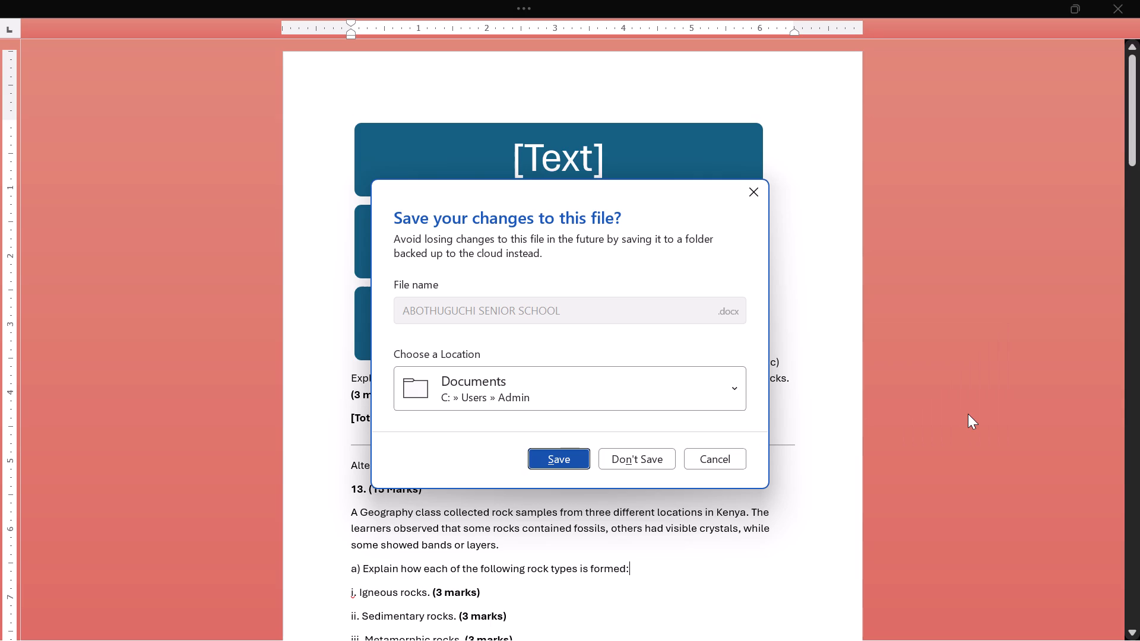
pyautogui.scroll(3, 968, 414)
pyautogui.click(562, 398)
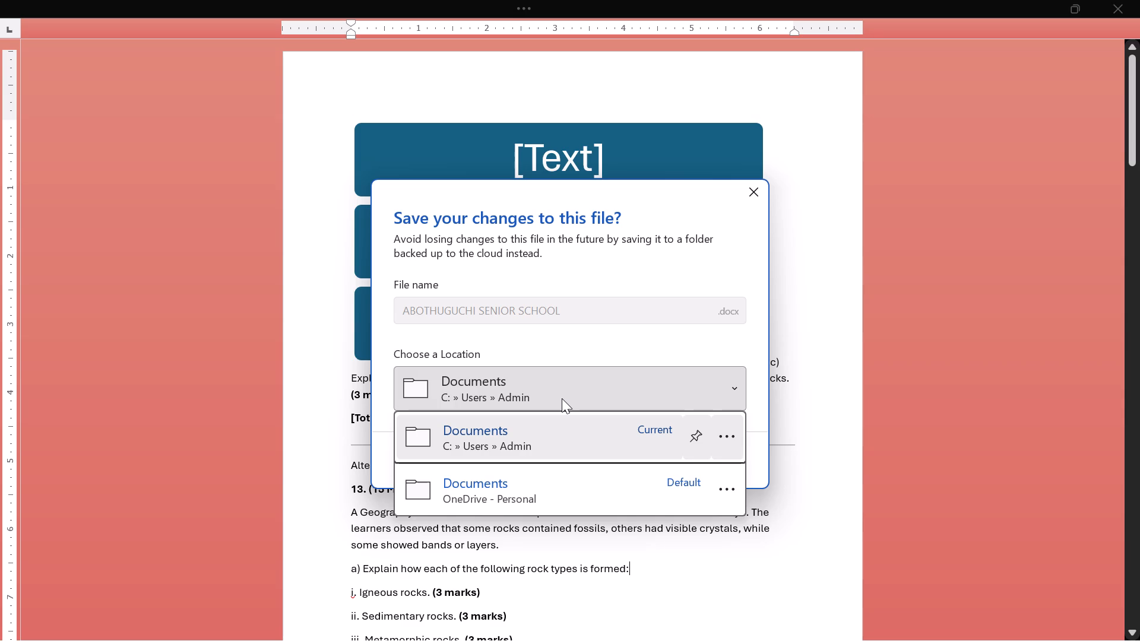
pyautogui.scroll(-11, 562, 398)
pyautogui.scroll(9, 562, 398)
pyautogui.click(750, 196)
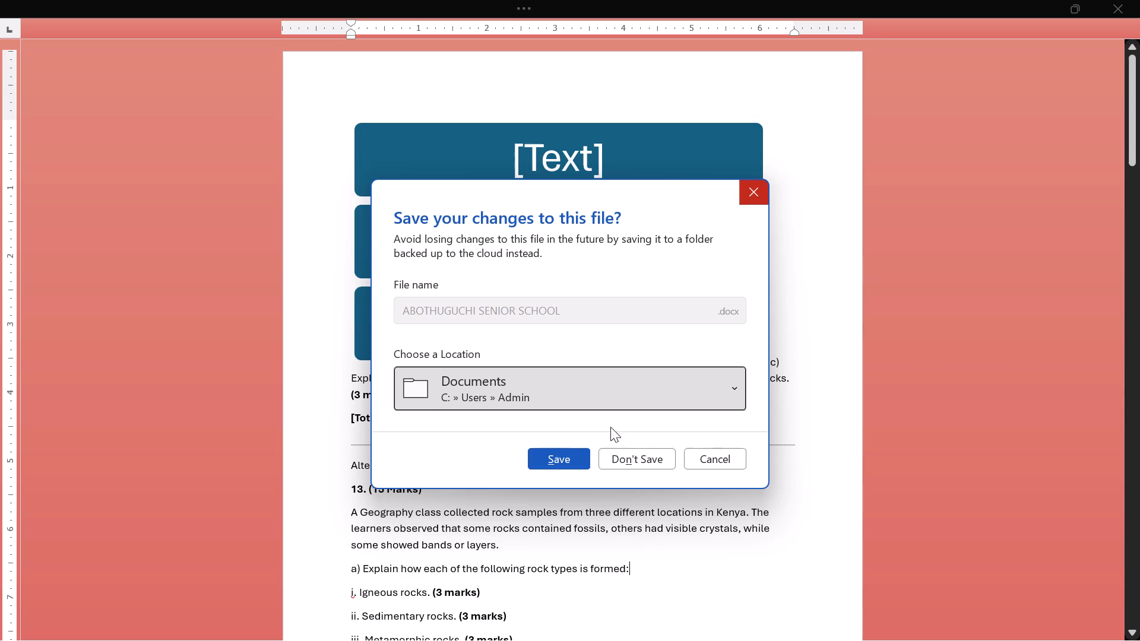
pyautogui.click(622, 457)
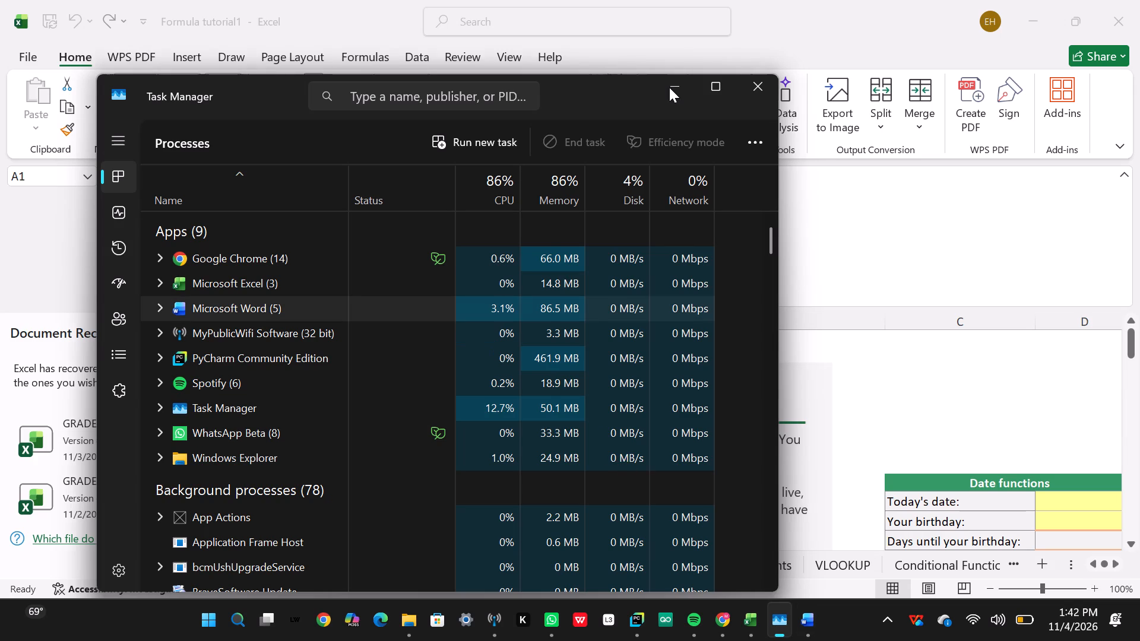
# Look through the Date & Time worksheet of the Formula tutorial1 workbook in Excel, covering the date and time function instructions.
pyautogui.scroll(-3, 633, 360)
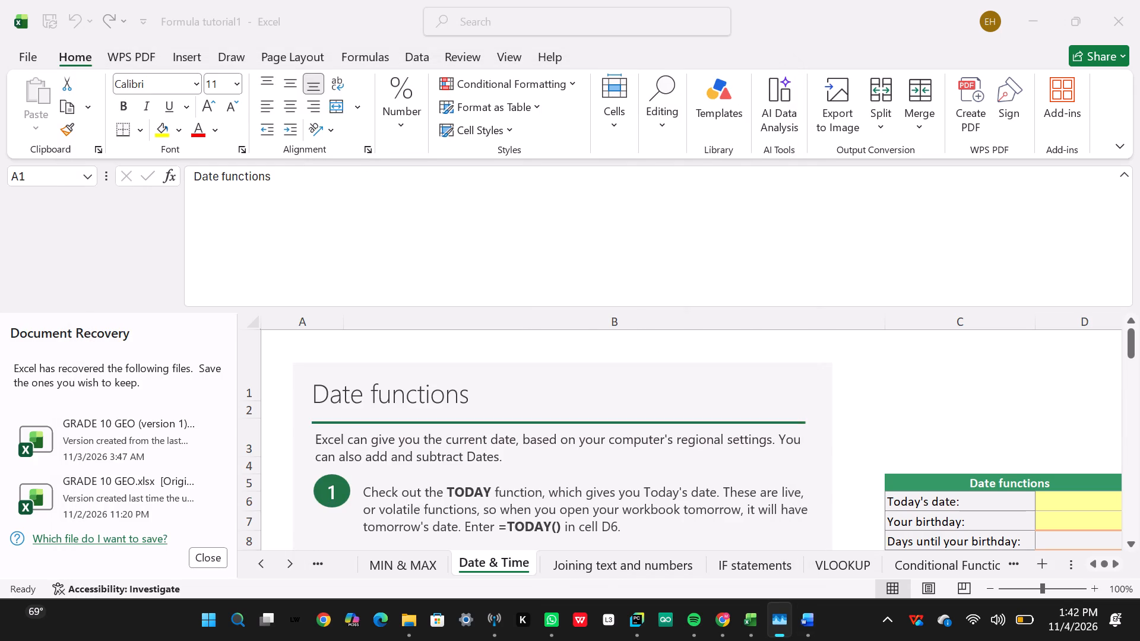
pyautogui.scroll(-4, 633, 360)
pyautogui.click(524, 631)
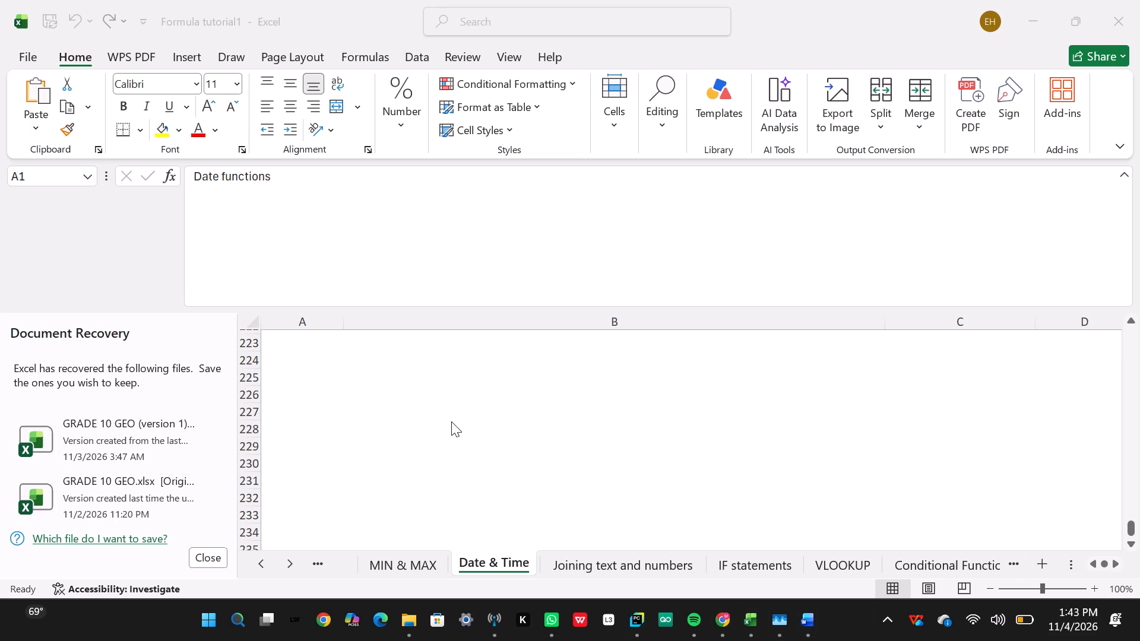
pyautogui.scroll(12, 451, 421)
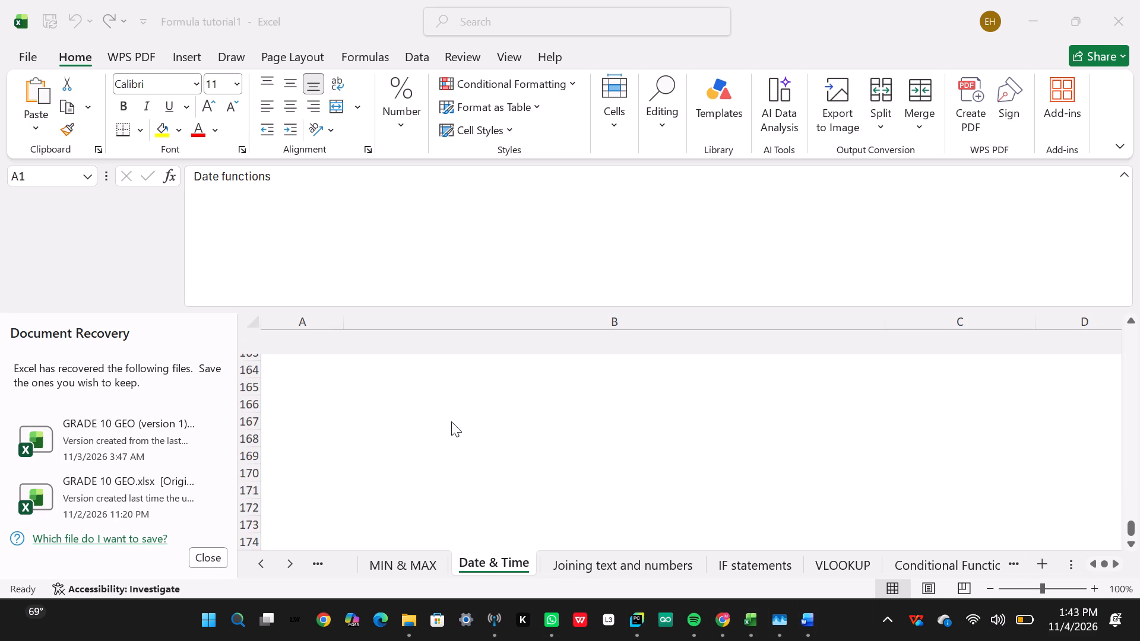
pyautogui.scroll(8, 451, 421)
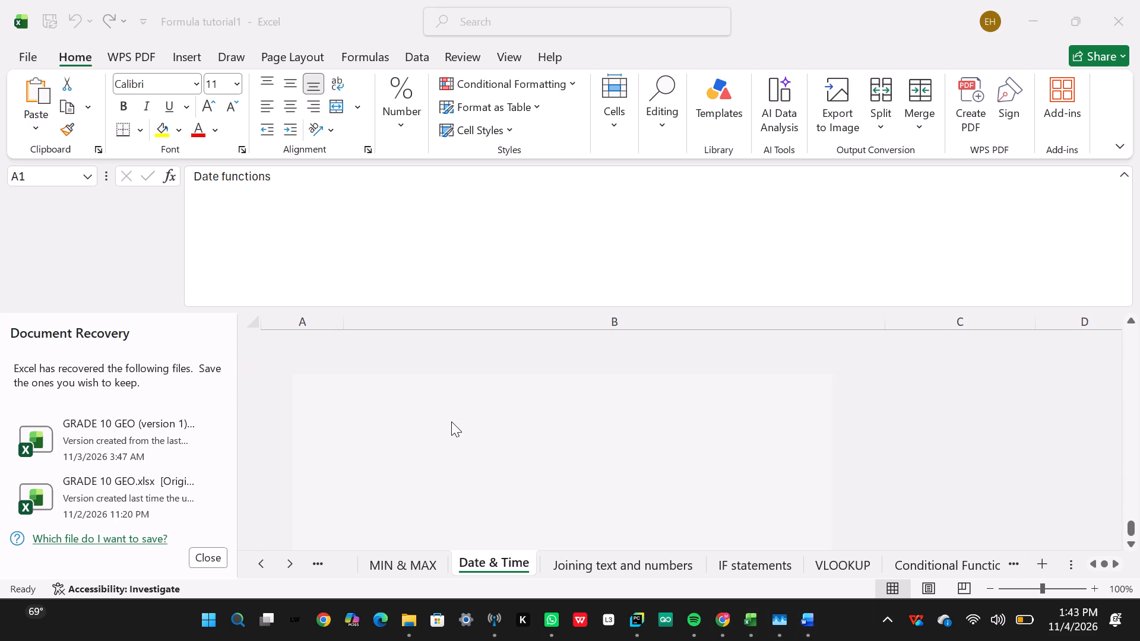
pyautogui.scroll(-3, 505, 403)
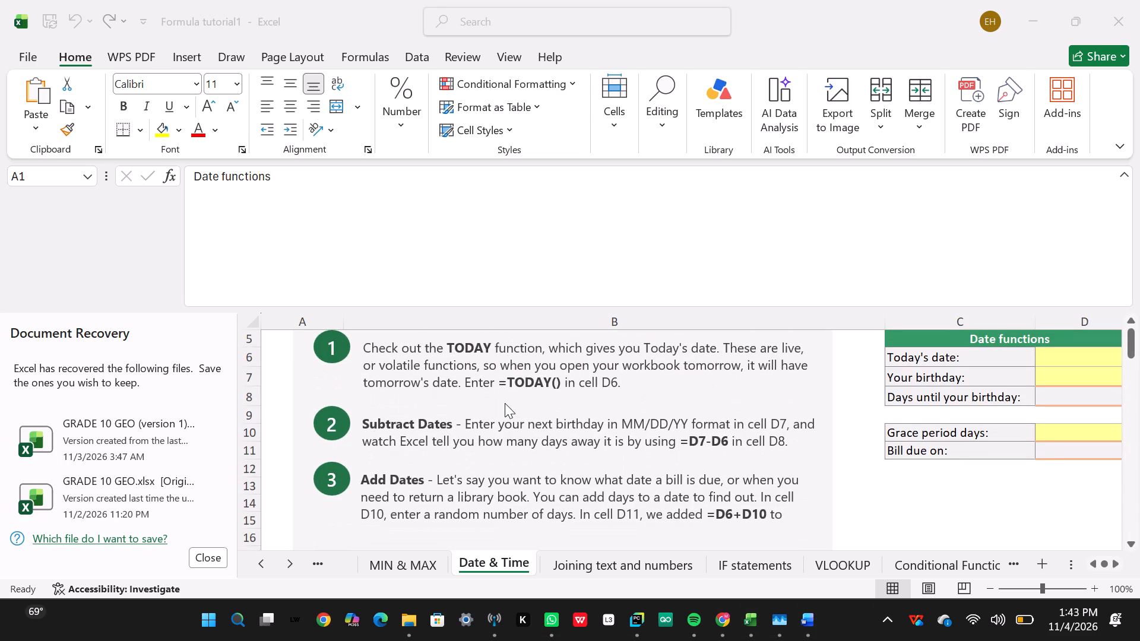
pyautogui.scroll(-3, 505, 403)
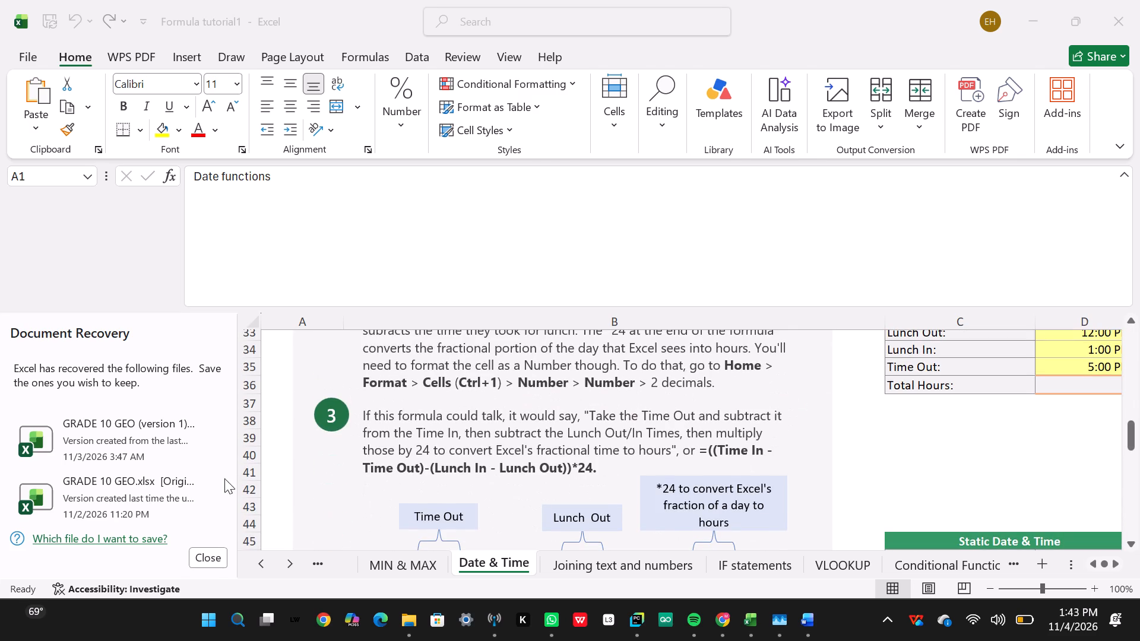
# Close the Document Recovery pane in the Formula tutorial1 workbook.
pyautogui.click(213, 556)
pyautogui.click(200, 555)
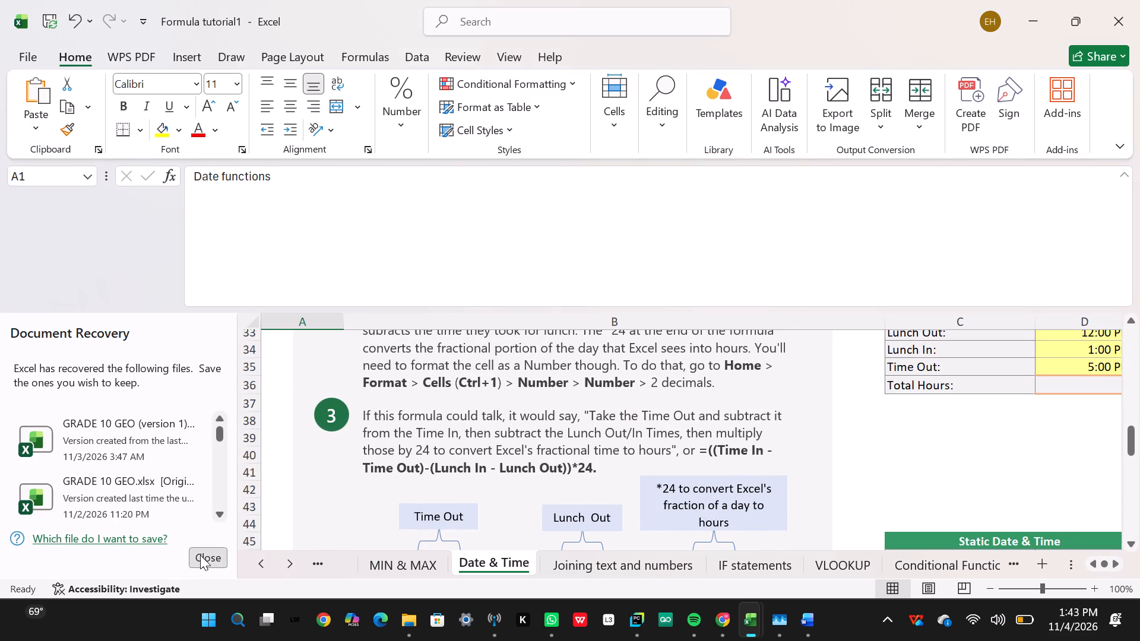